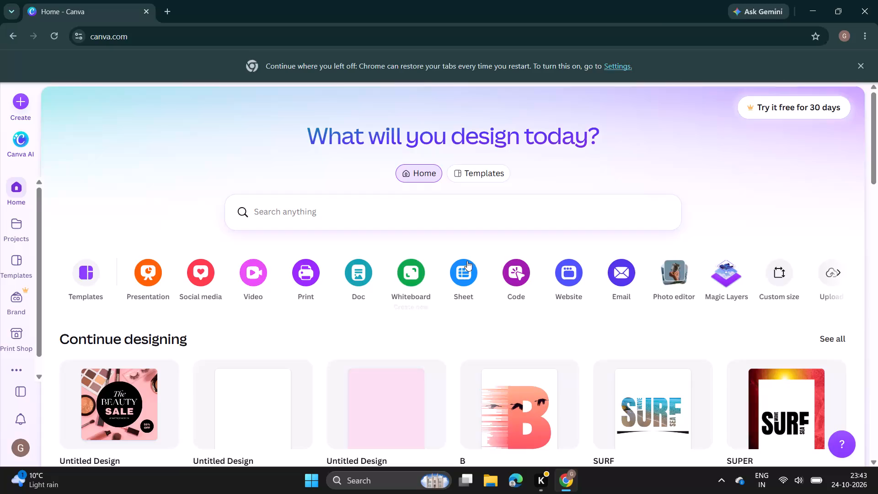
Create a new blank A4 portrait document from the popular layouts for a custom-size design.
{"action": "left_click", "coordinate": [778, 278]}
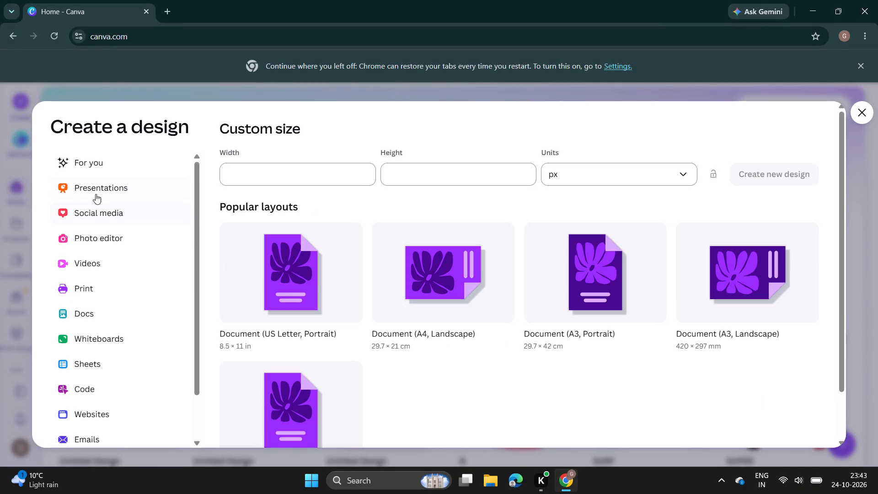
{"action": "scroll", "coordinate": [263, 364], "scroll_direction": "down", "scroll_amount": 4}
{"action": "left_click", "coordinate": [282, 382]}
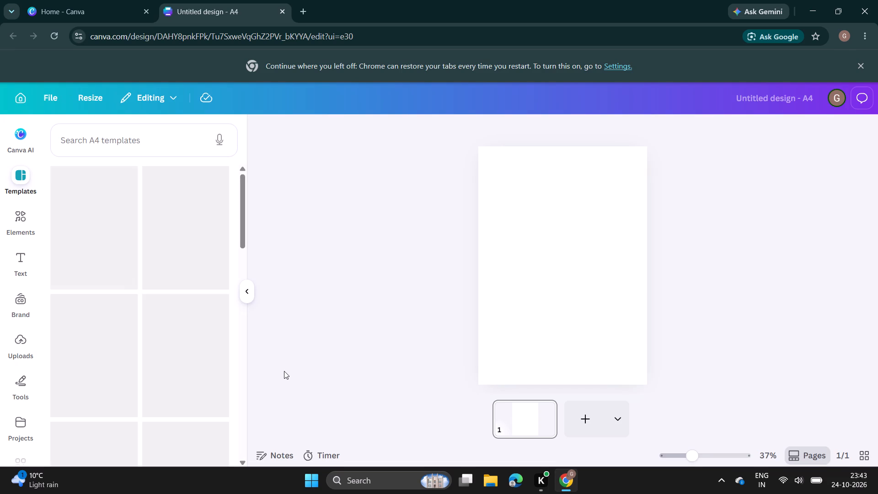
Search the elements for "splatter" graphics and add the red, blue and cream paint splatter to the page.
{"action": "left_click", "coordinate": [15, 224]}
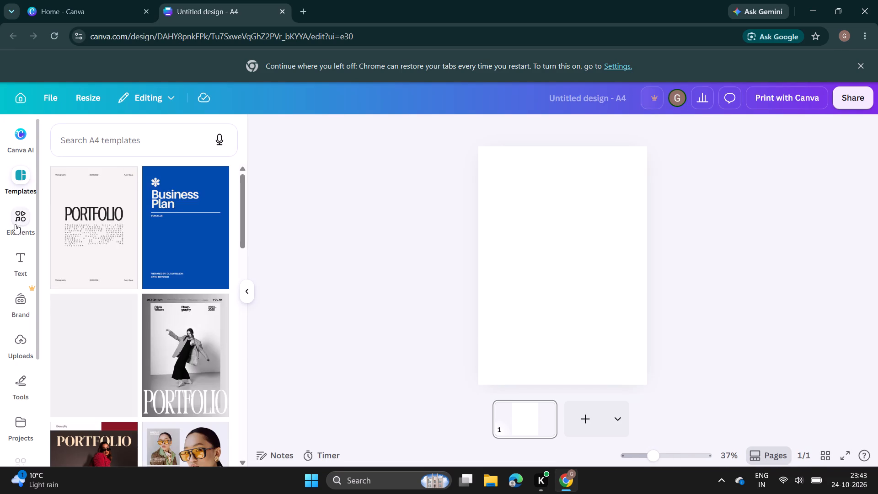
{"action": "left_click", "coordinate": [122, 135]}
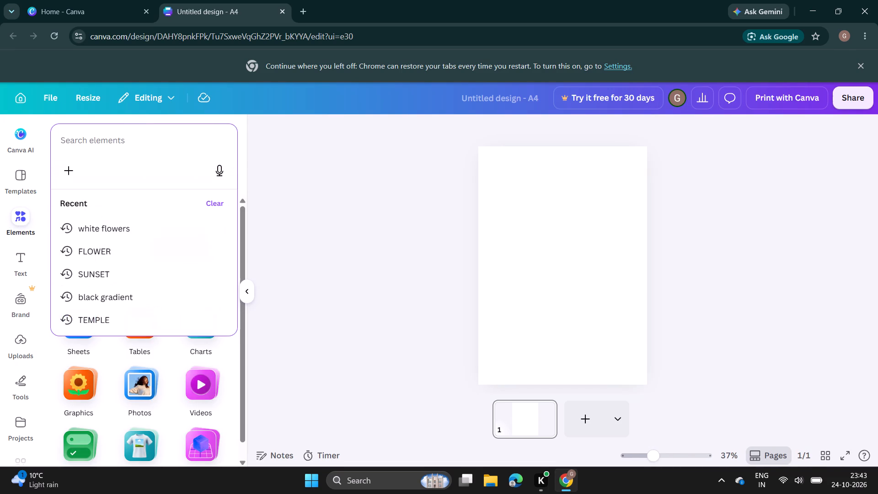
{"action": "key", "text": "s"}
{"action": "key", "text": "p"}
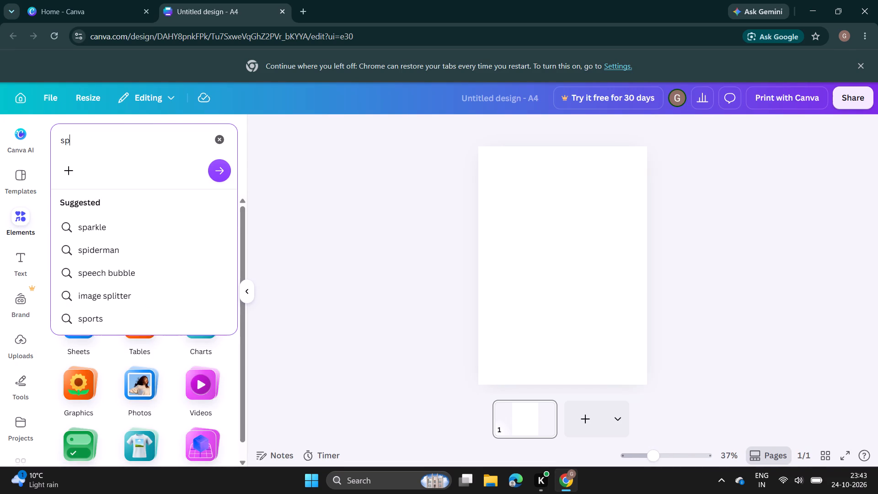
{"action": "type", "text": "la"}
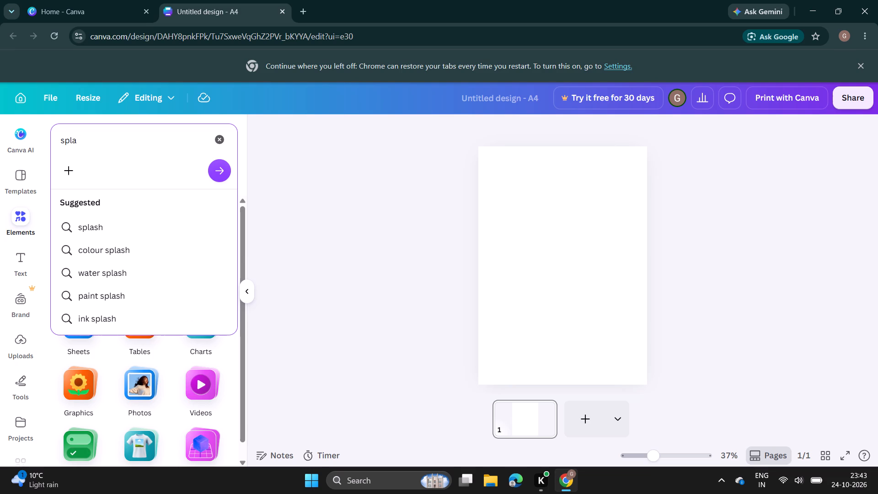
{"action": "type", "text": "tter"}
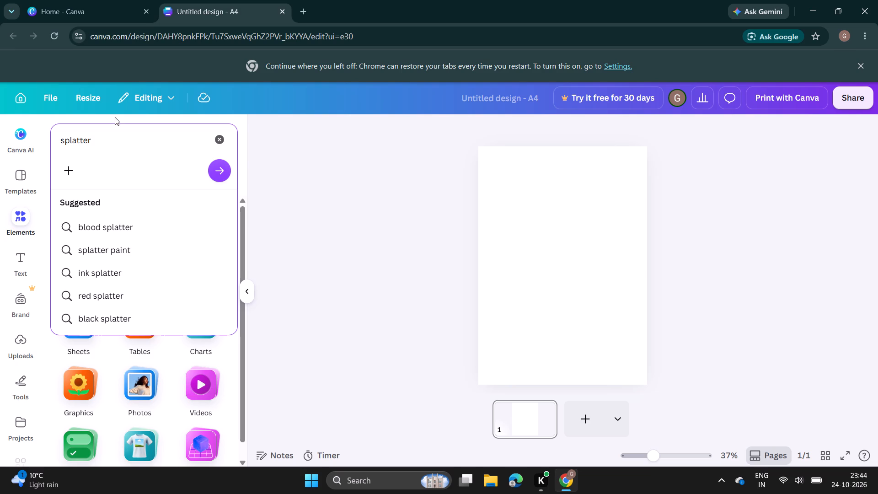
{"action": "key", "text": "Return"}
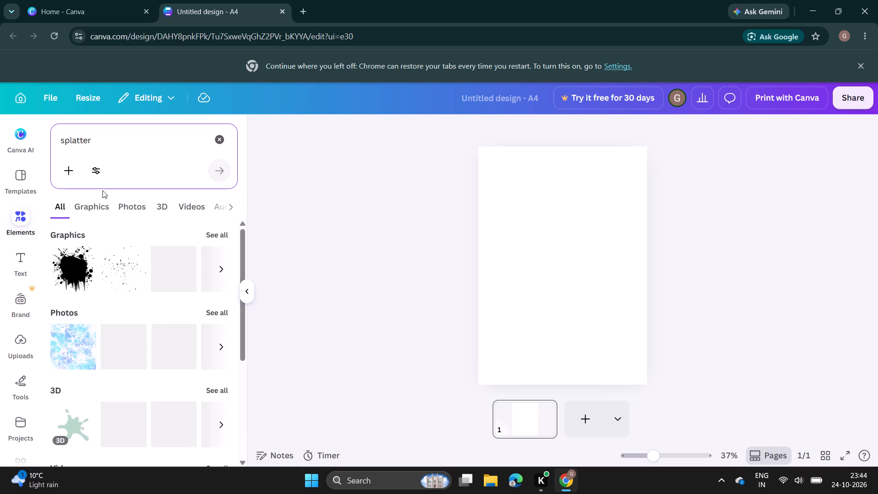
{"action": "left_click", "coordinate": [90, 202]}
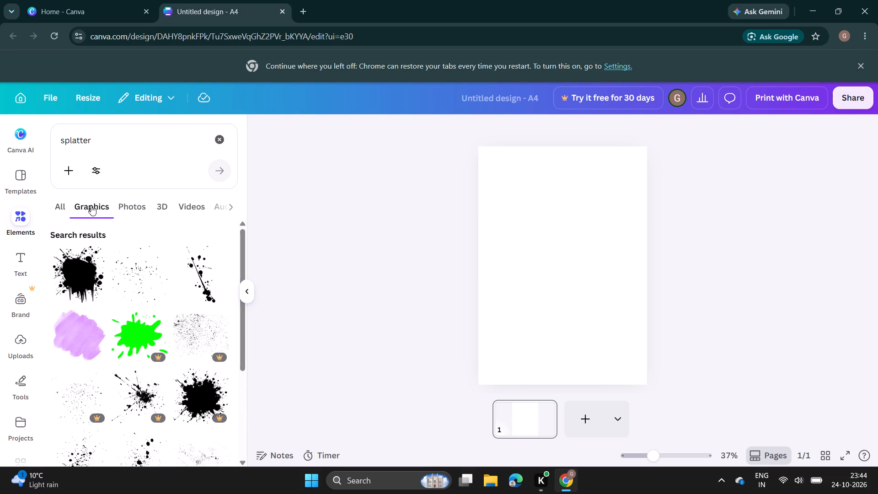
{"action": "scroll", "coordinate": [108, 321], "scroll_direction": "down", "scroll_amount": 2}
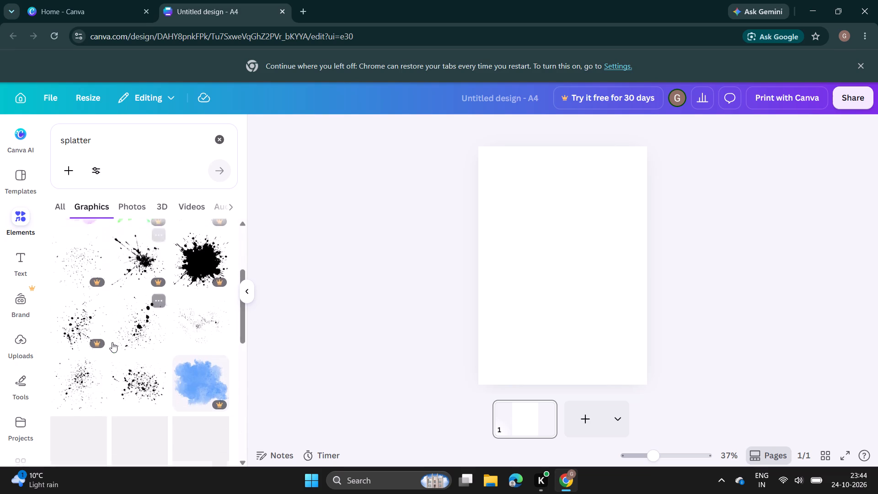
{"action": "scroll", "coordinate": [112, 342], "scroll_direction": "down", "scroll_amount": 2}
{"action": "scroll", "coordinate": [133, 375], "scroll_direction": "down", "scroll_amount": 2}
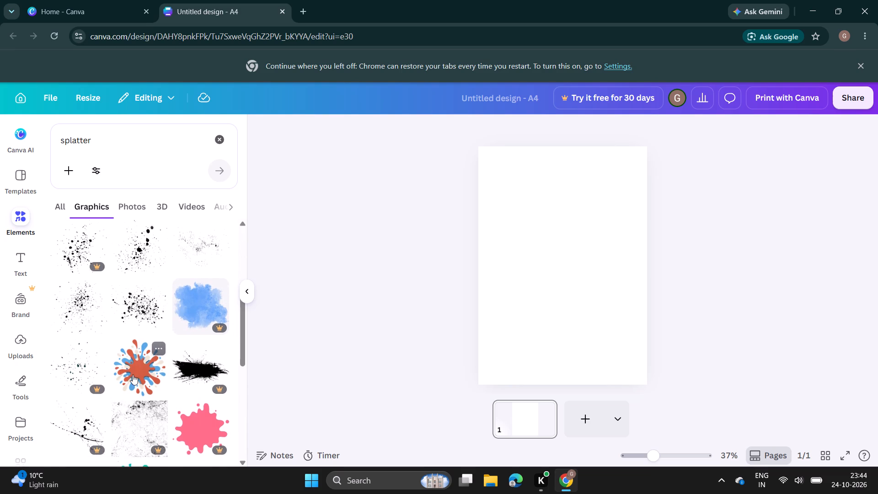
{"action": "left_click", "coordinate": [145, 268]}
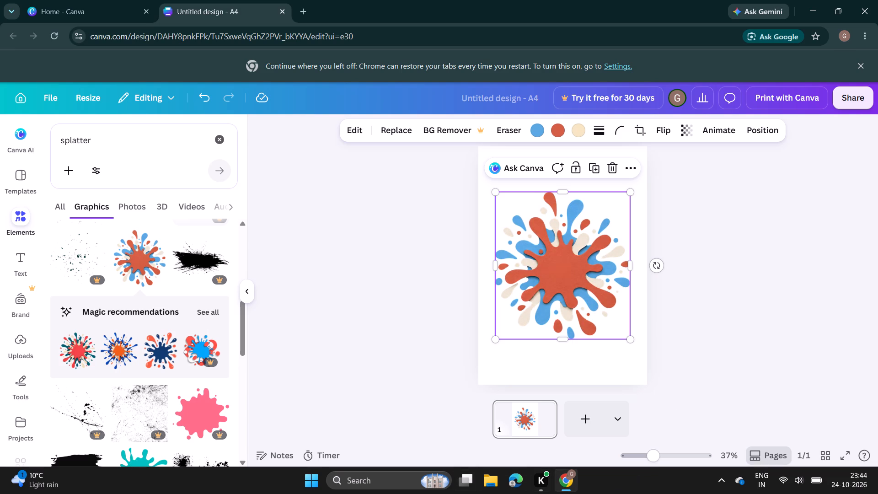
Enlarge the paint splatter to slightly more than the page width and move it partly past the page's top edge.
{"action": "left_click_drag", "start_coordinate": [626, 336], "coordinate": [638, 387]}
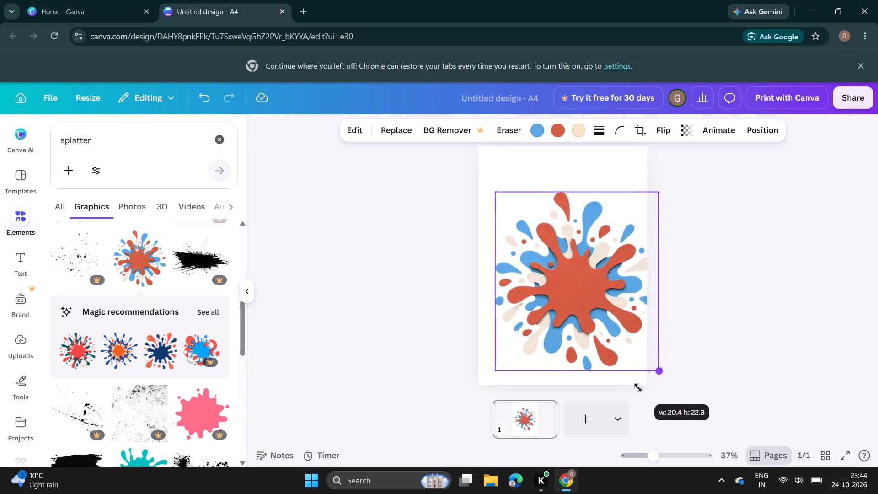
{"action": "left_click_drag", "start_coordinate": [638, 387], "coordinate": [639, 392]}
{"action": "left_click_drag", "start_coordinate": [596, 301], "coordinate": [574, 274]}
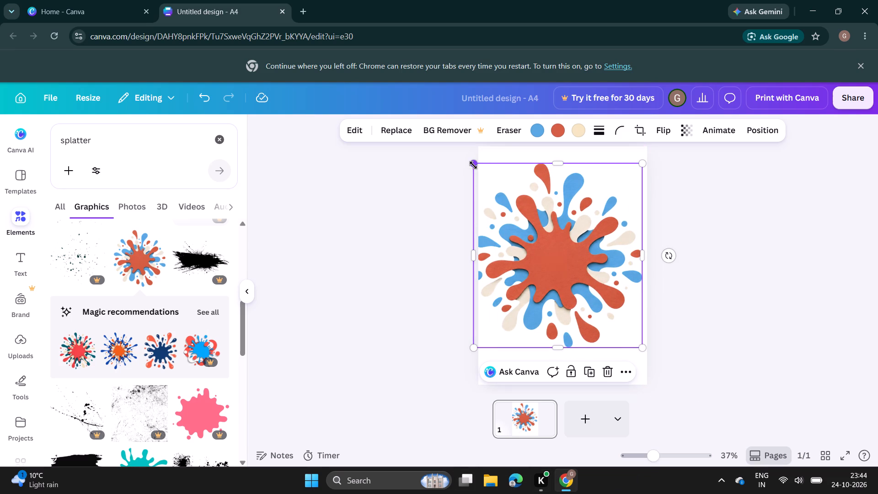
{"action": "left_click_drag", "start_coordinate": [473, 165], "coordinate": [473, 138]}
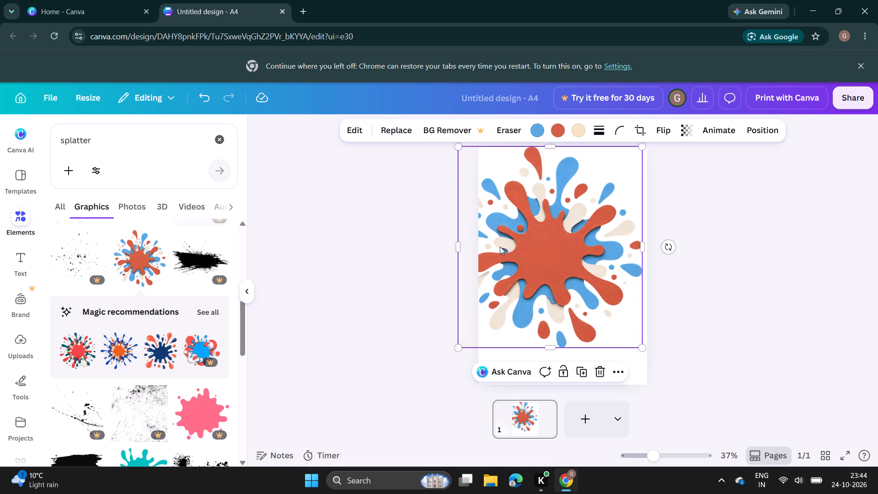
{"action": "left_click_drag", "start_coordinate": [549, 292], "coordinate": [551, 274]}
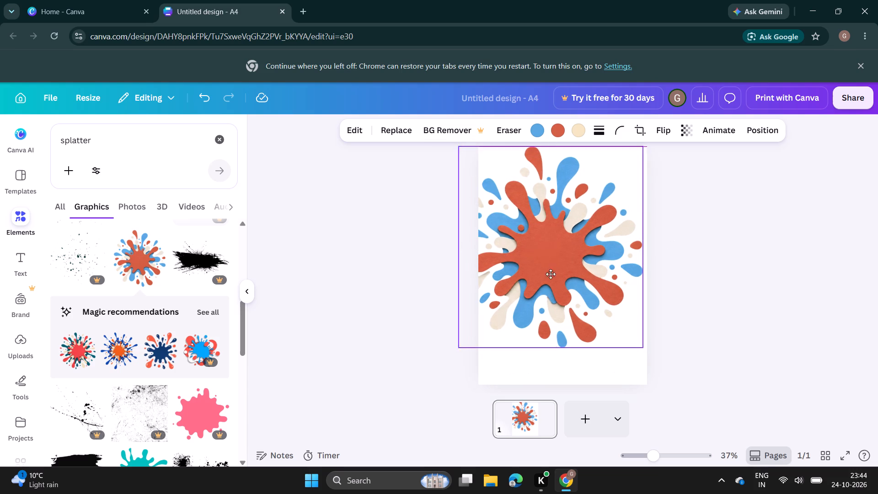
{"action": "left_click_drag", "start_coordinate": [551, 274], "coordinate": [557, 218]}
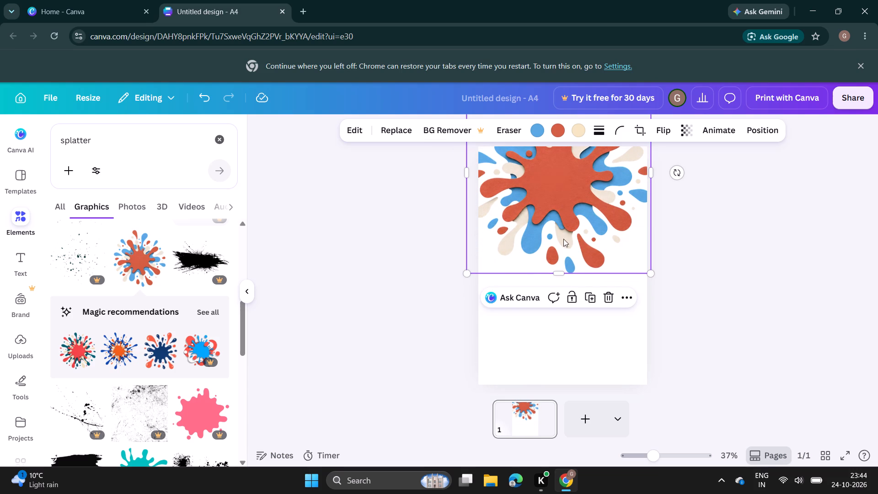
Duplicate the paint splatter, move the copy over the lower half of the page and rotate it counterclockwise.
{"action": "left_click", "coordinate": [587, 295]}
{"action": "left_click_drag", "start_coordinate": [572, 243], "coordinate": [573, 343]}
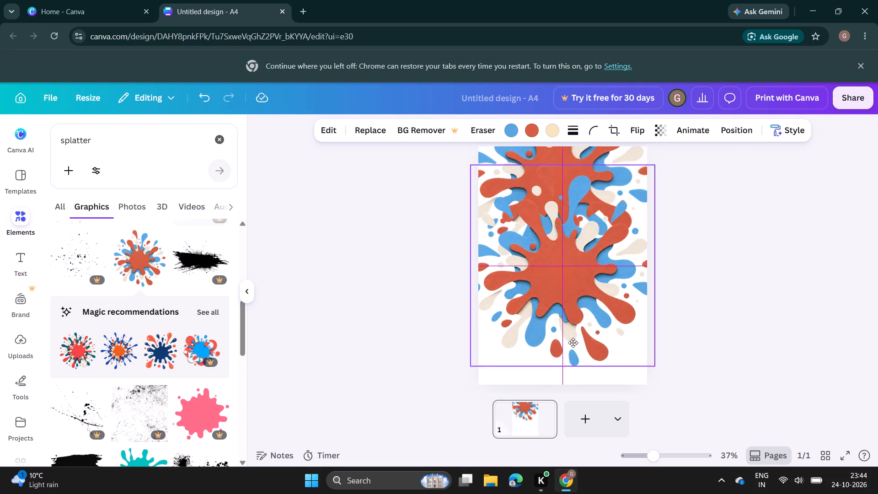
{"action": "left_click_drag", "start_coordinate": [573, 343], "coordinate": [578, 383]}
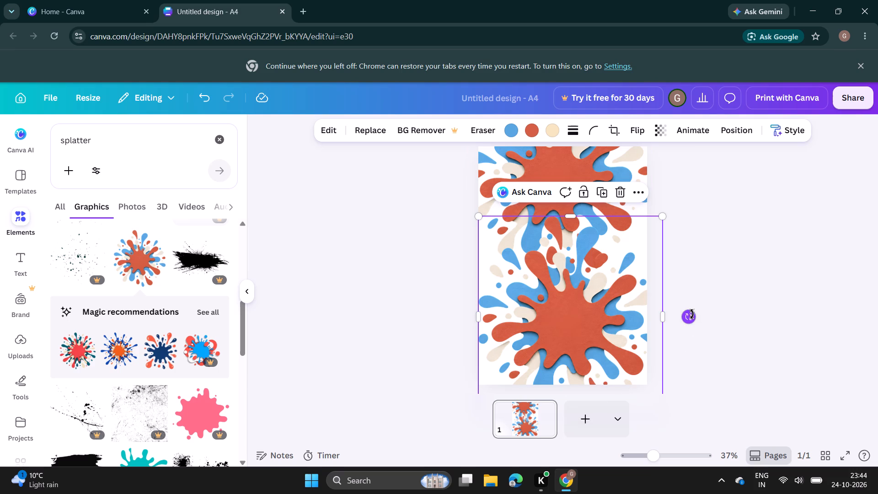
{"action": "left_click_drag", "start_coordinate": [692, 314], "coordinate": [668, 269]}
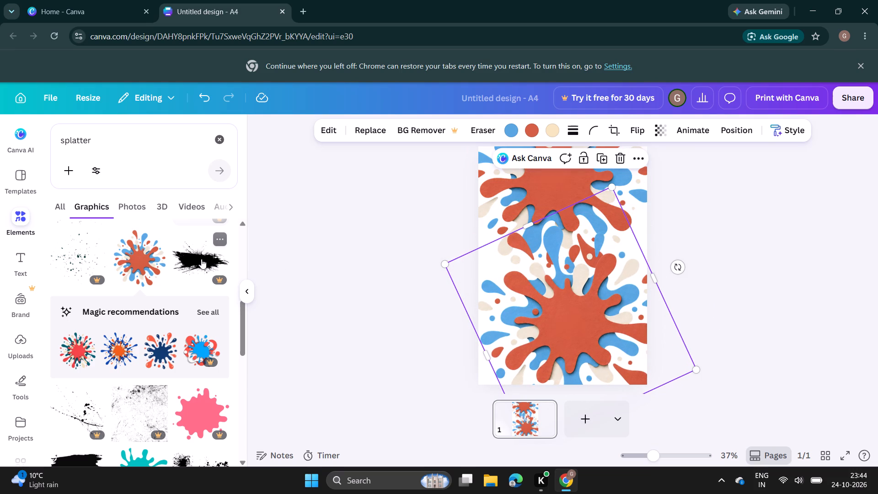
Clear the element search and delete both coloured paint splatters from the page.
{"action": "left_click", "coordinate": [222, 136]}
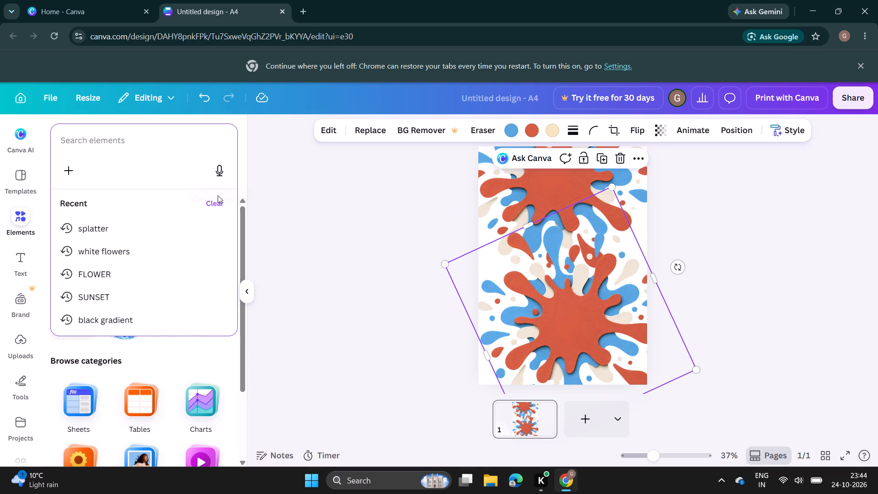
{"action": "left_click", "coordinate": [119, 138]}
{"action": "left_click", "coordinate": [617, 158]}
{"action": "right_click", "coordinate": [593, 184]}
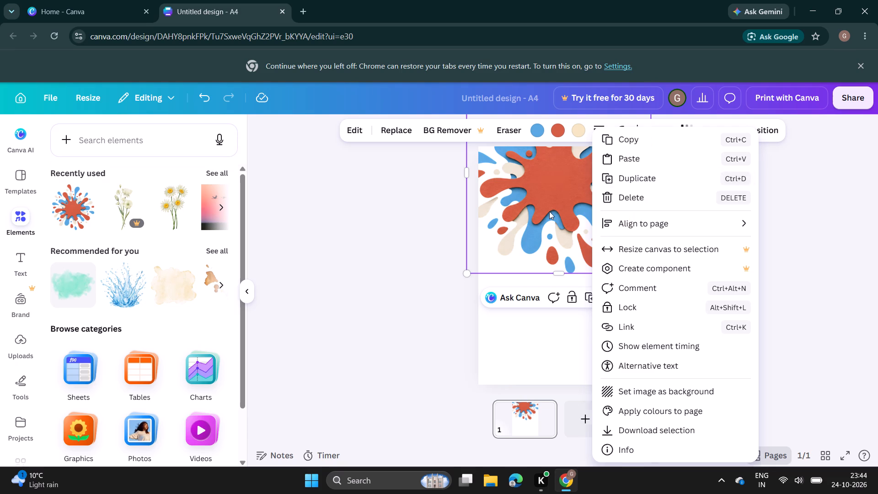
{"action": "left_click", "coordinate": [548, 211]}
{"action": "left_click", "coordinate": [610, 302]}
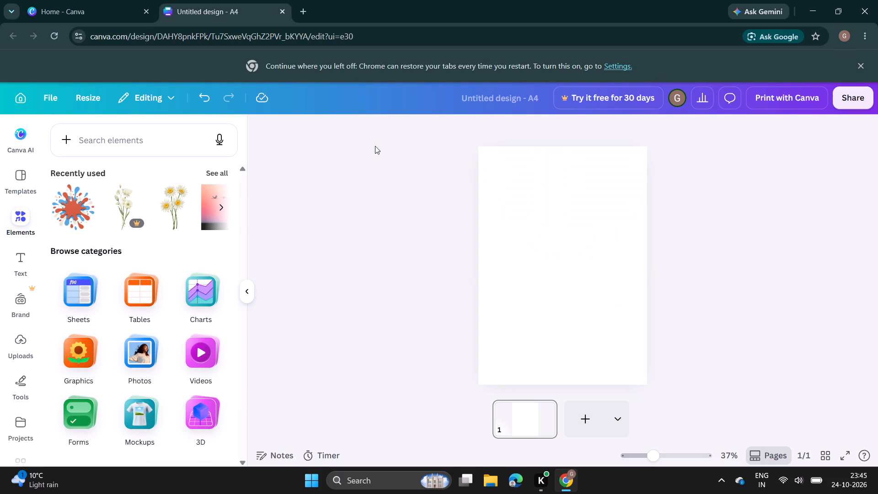
Search the elements for "splatter" and add the solid black dripping ink splatter graphic to the page.
{"action": "left_click", "coordinate": [153, 139]}
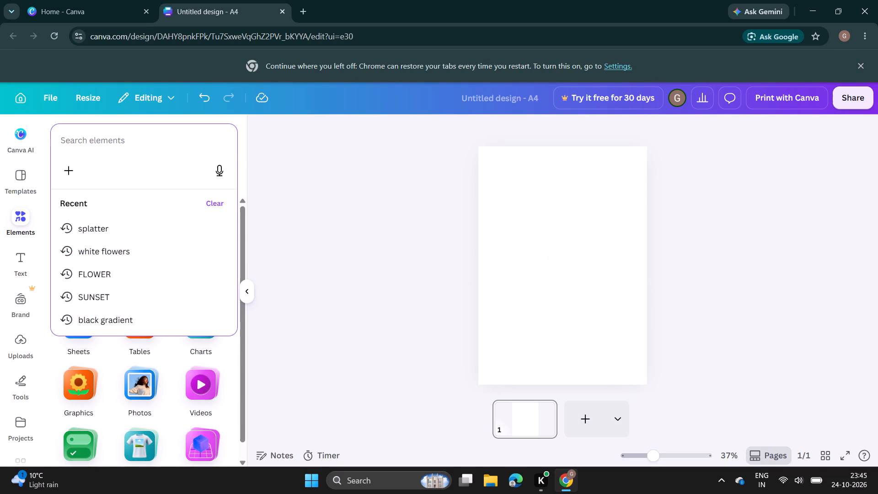
{"action": "key", "text": "s"}
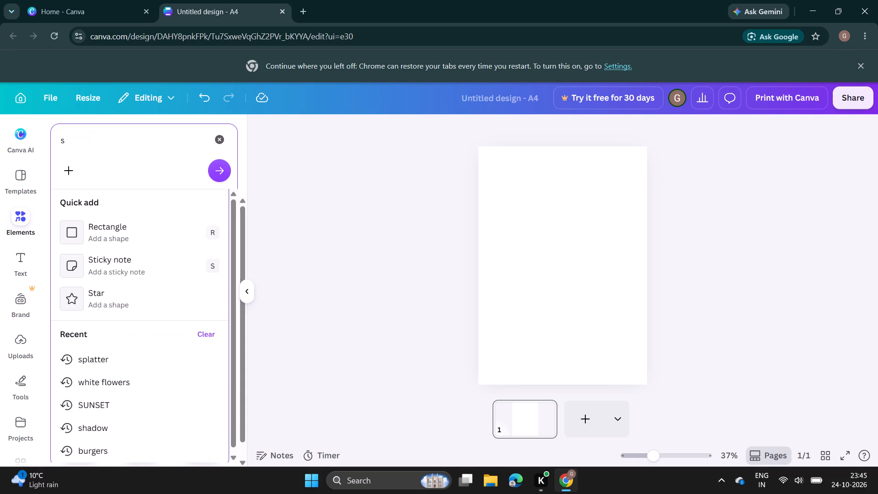
{"action": "type", "text": "pla"}
{"action": "type", "text": "tter"}
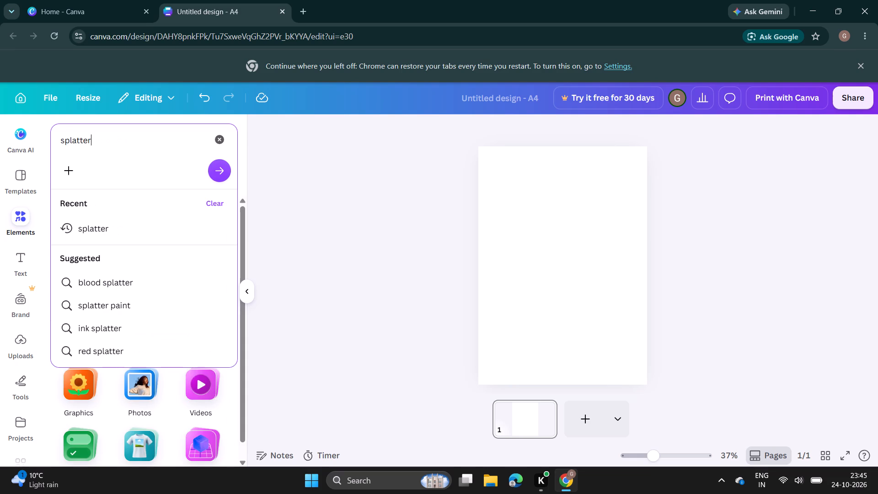
{"action": "key", "text": "Return"}
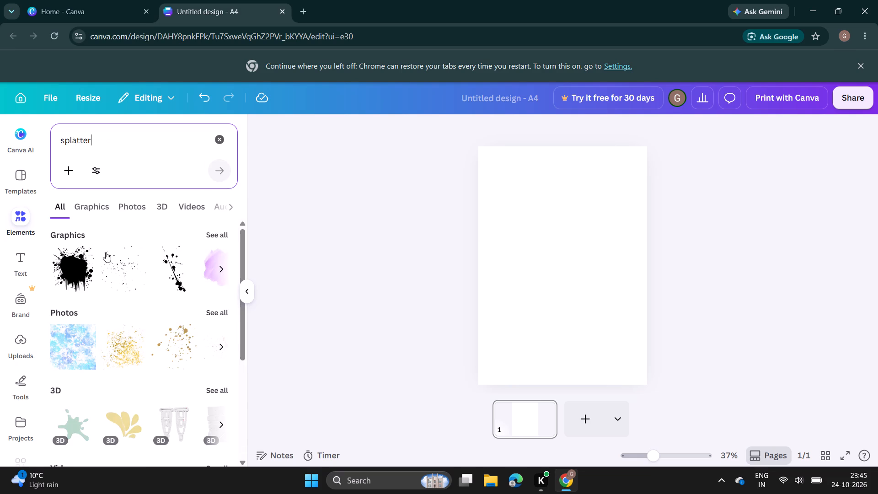
{"action": "scroll", "coordinate": [106, 262], "scroll_direction": "down", "scroll_amount": 4}
{"action": "scroll", "coordinate": [109, 339], "scroll_direction": "down", "scroll_amount": 4}
{"action": "scroll", "coordinate": [109, 339], "scroll_direction": "up", "scroll_amount": 3}
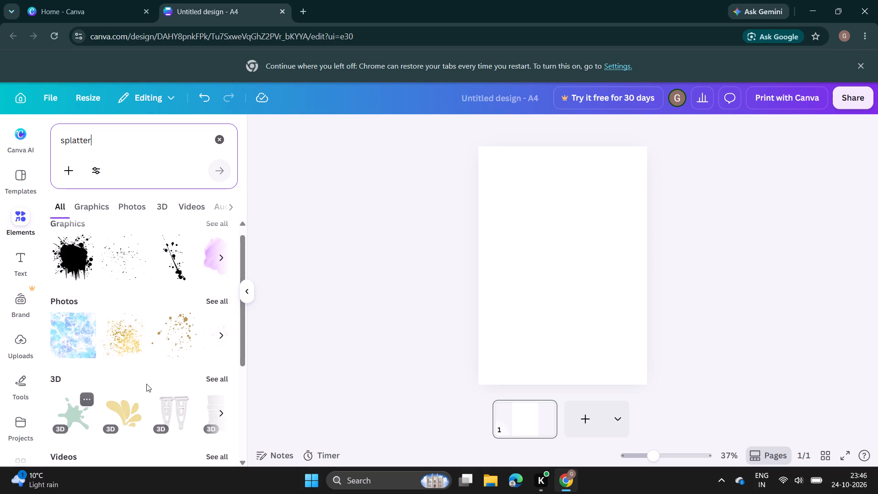
{"action": "left_click", "coordinate": [71, 265]}
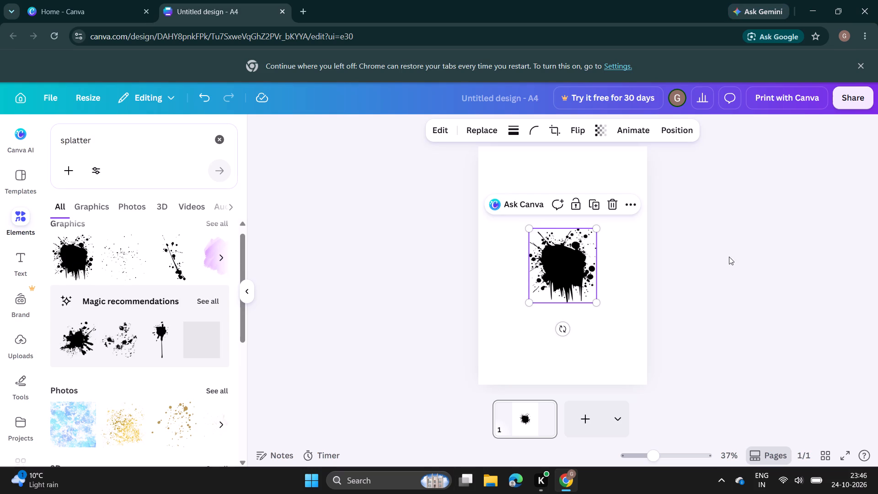
Enlarge the black ink splatter and centre it horizontally against the page's top edge.
{"action": "left_click_drag", "start_coordinate": [530, 228], "coordinate": [523, 163]}
{"action": "left_click_drag", "start_coordinate": [538, 267], "coordinate": [558, 206]}
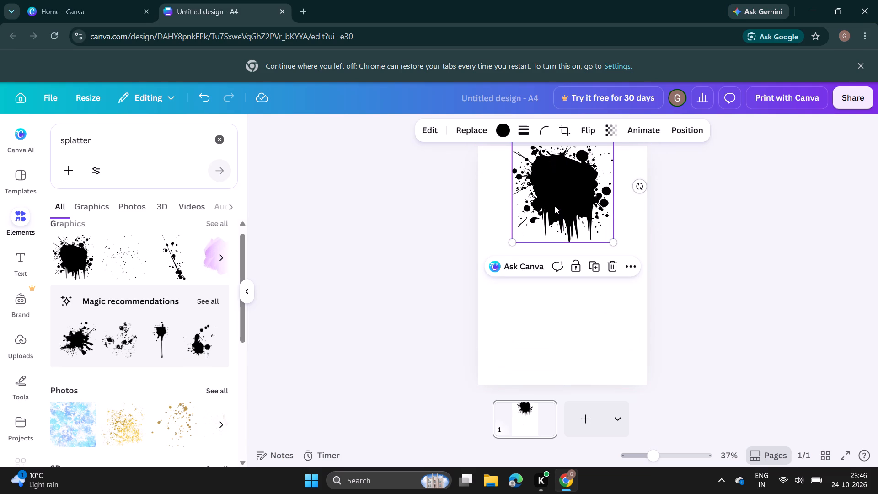
{"action": "scroll", "coordinate": [526, 334], "scroll_direction": "up", "scroll_amount": 4}
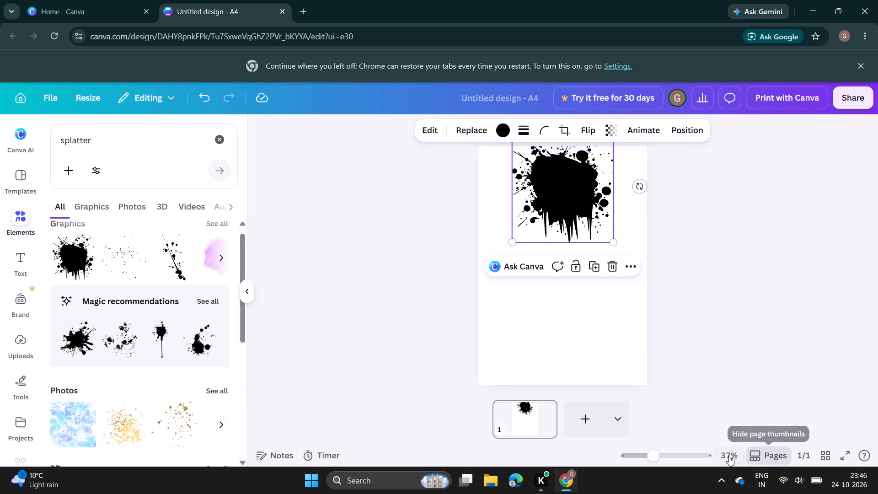
{"action": "left_click_drag", "start_coordinate": [654, 454], "coordinate": [634, 452]}
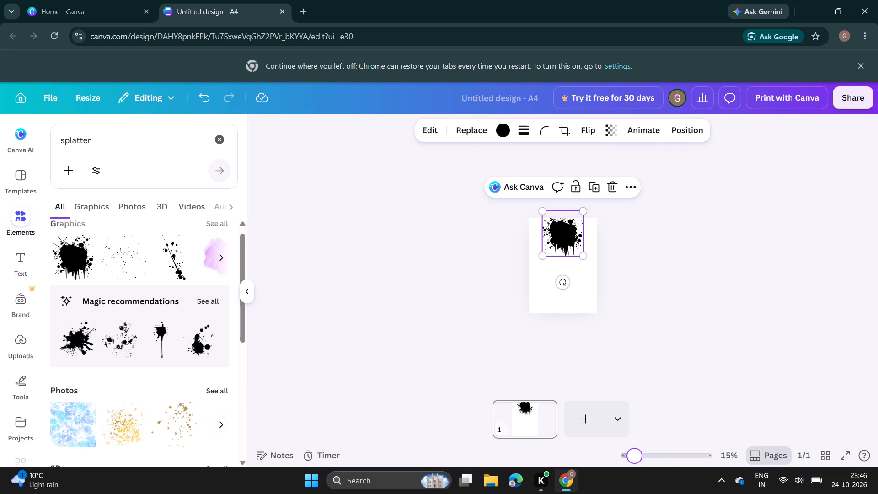
{"action": "left_click_drag", "start_coordinate": [634, 452], "coordinate": [649, 452]}
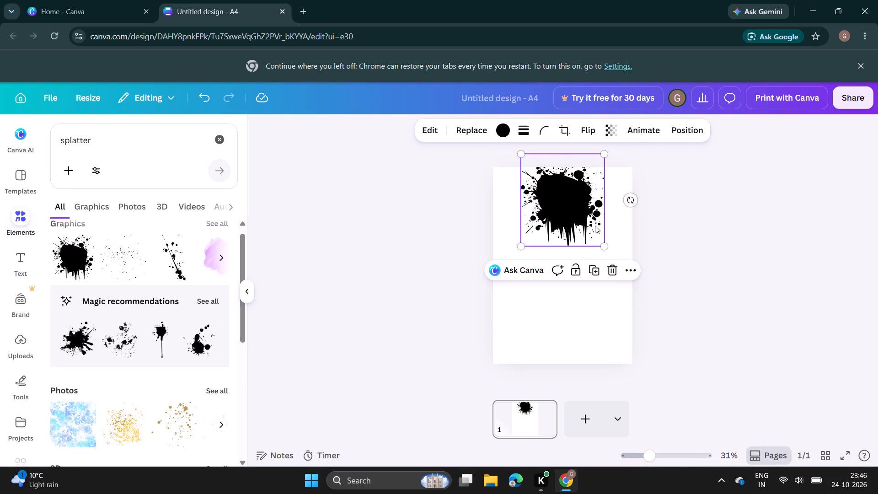
{"action": "left_click_drag", "start_coordinate": [583, 208], "coordinate": [584, 236]}
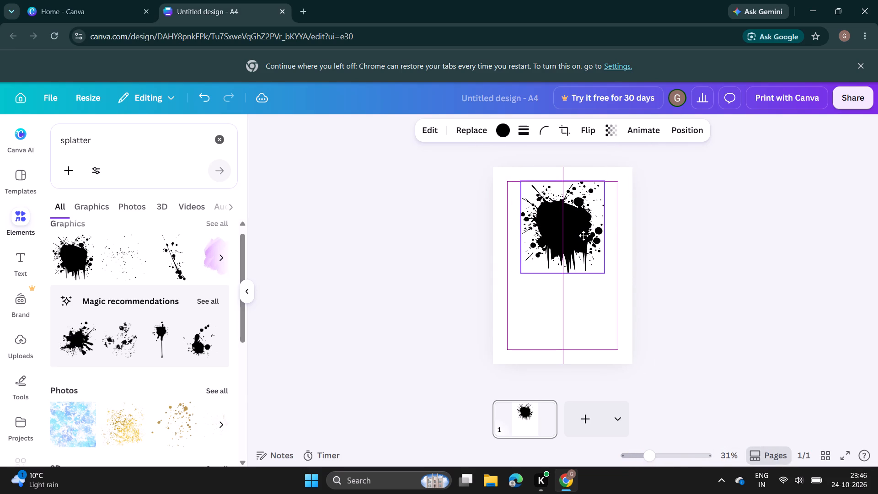
{"action": "left_click_drag", "start_coordinate": [584, 236], "coordinate": [585, 223]}
{"action": "left_click_drag", "start_coordinate": [649, 462], "coordinate": [651, 462]}
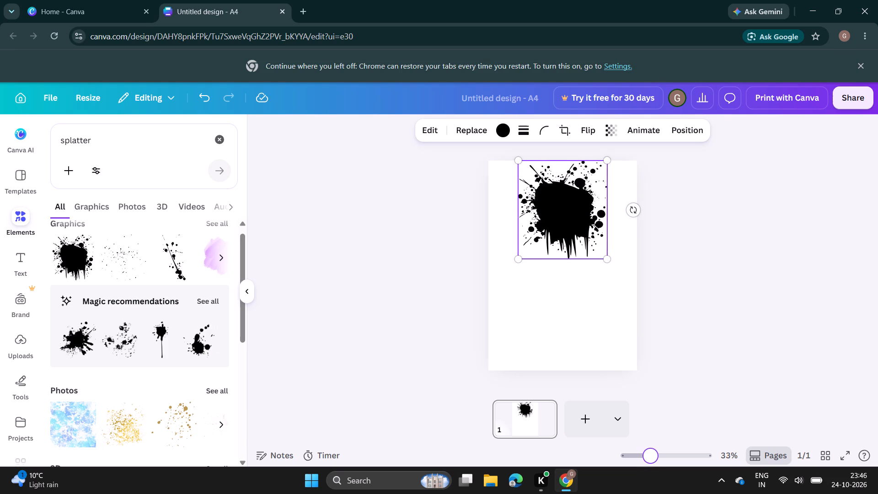
{"action": "left_click_drag", "start_coordinate": [651, 462], "coordinate": [652, 454]}
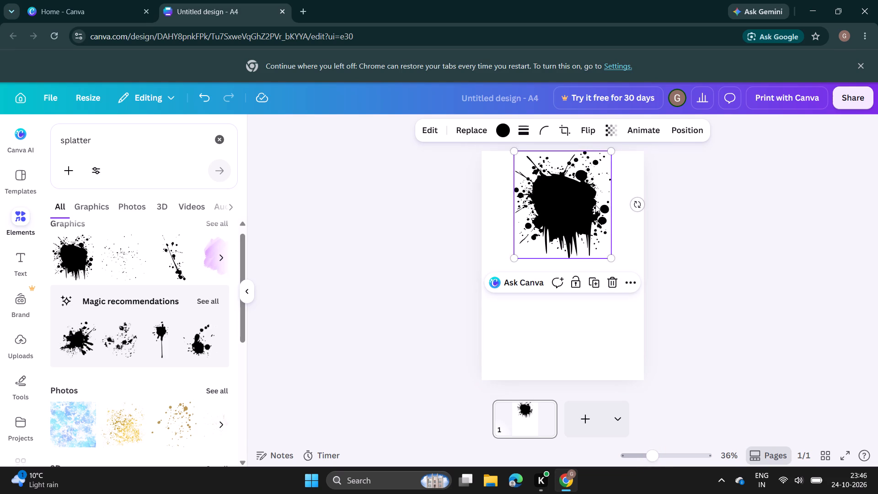
Align the ink splatter with the page's left edge, enlarge it to slightly more than the page width and shift it slightly past the top edge.
{"action": "left_click", "coordinate": [516, 149]}
{"action": "left_click_drag", "start_coordinate": [547, 235], "coordinate": [520, 232]}
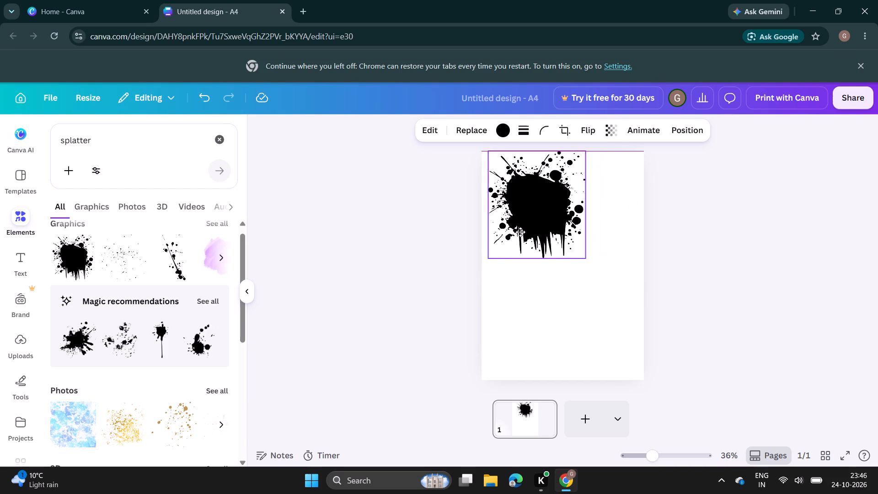
{"action": "left_click_drag", "start_coordinate": [520, 232], "coordinate": [513, 234]}
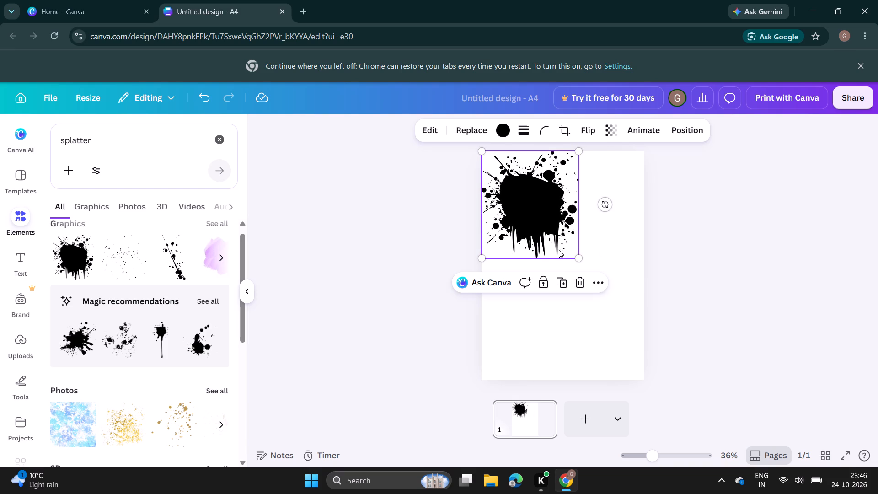
{"action": "left_click_drag", "start_coordinate": [576, 258], "coordinate": [640, 290]}
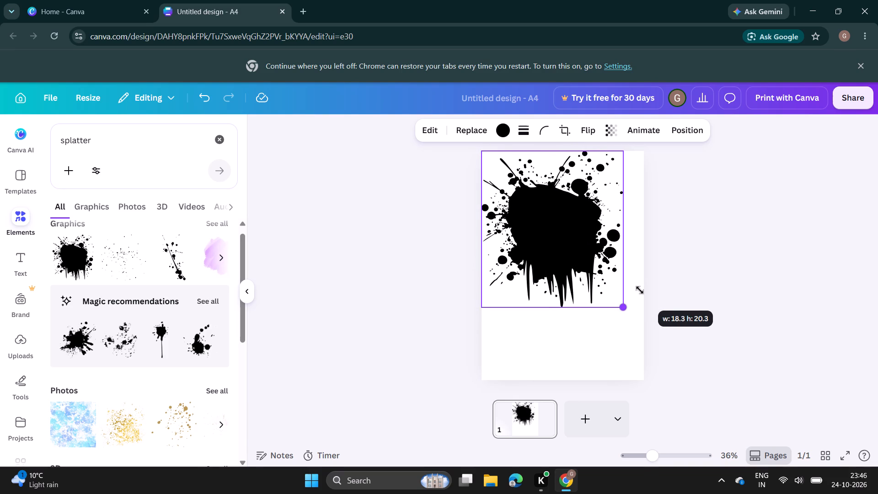
{"action": "left_click_drag", "start_coordinate": [640, 290], "coordinate": [658, 294]}
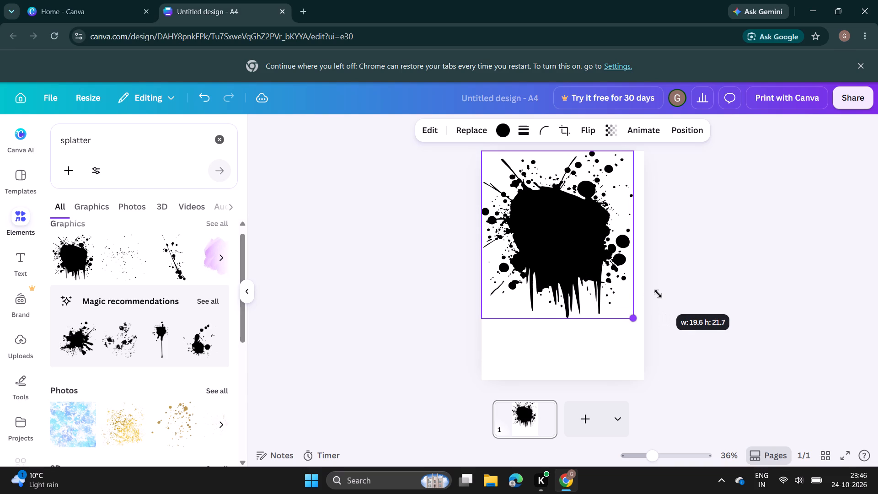
{"action": "left_click_drag", "start_coordinate": [658, 294], "coordinate": [712, 274]}
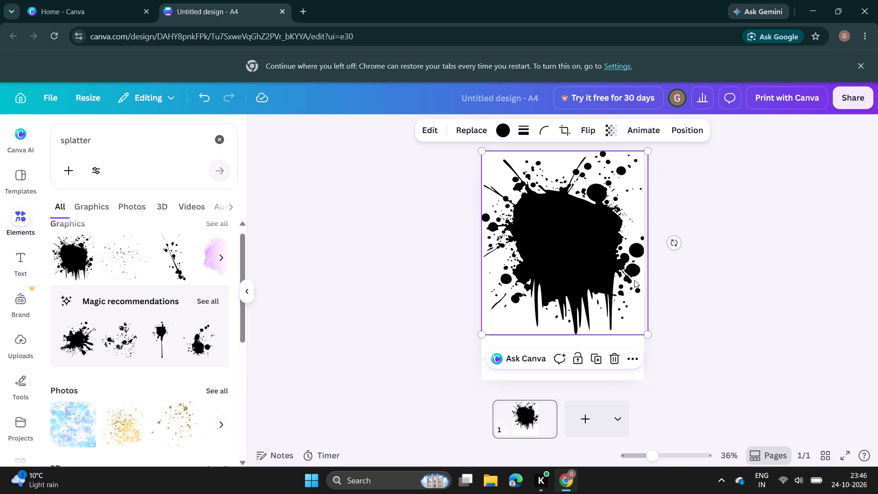
{"action": "left_click_drag", "start_coordinate": [571, 232], "coordinate": [570, 232]}
{"action": "left_click_drag", "start_coordinate": [570, 232], "coordinate": [570, 226]}
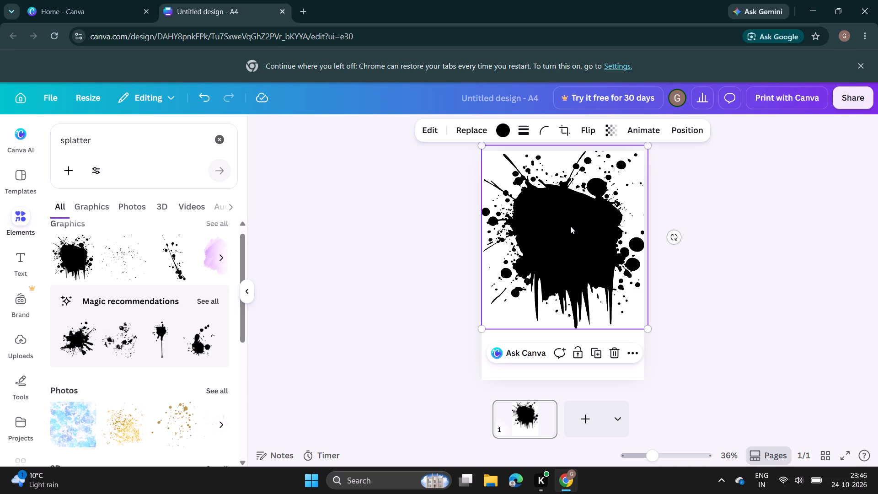
Duplicate the ink splatter and move the copy over the lower half of the page, overlapping the original.
{"action": "left_click", "coordinate": [602, 352]}
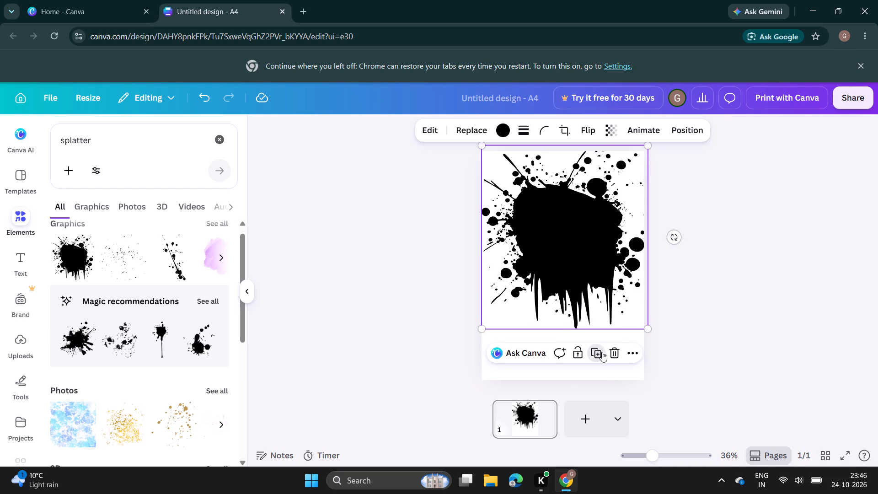
{"action": "left_click_drag", "start_coordinate": [571, 251], "coordinate": [567, 333]}
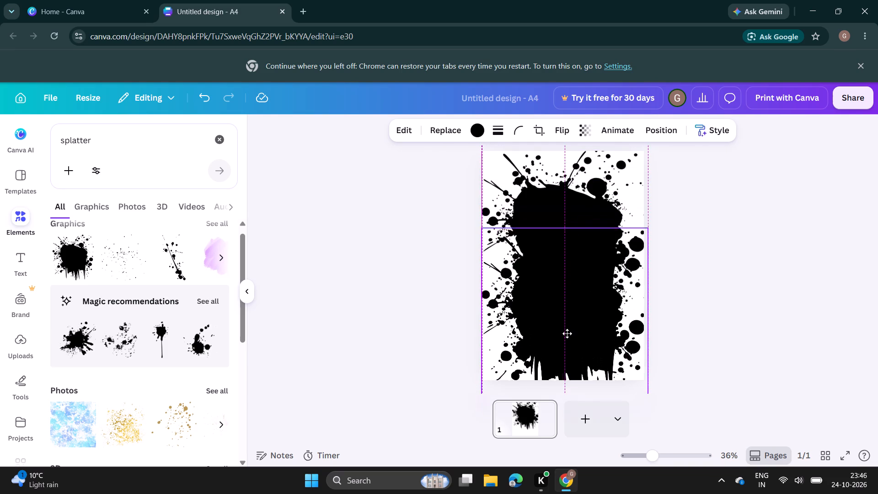
{"action": "left_click_drag", "start_coordinate": [567, 333], "coordinate": [565, 337]}
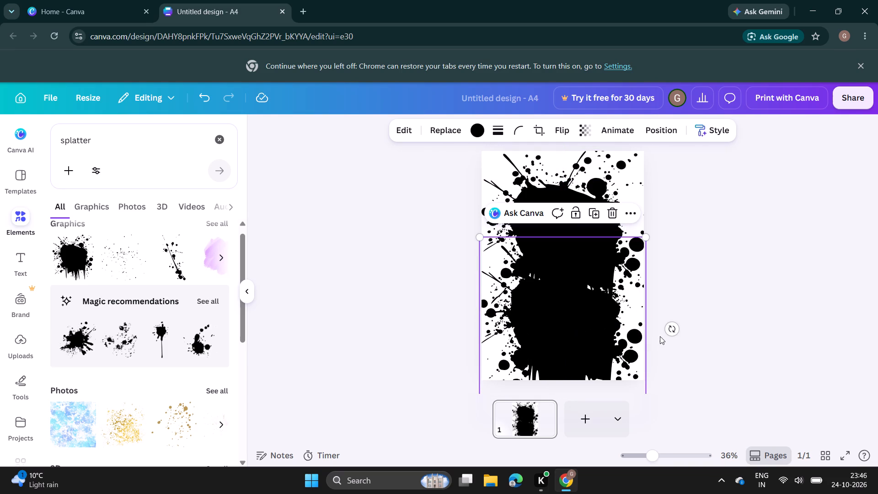
Rotate the lower ink splatter copy counterclockwise so its drips point toward the page's bottom-right corner.
{"action": "left_click_drag", "start_coordinate": [669, 332], "coordinate": [670, 324]}
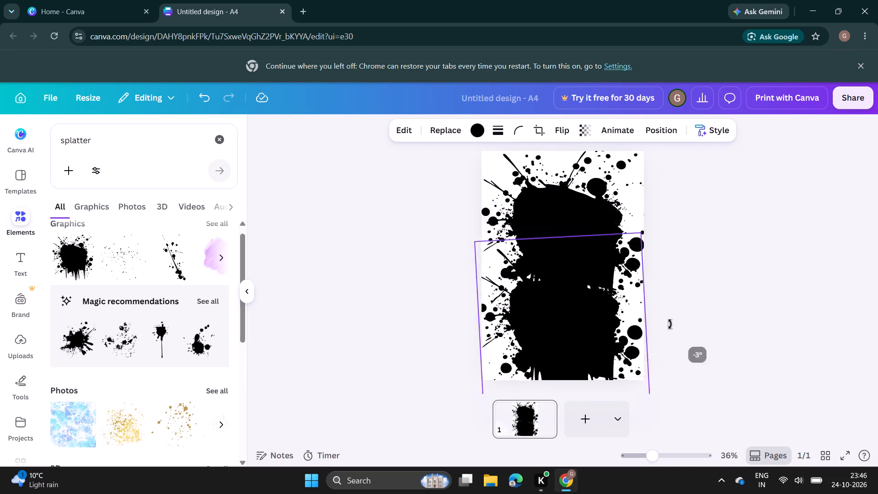
{"action": "left_click_drag", "start_coordinate": [670, 324], "coordinate": [650, 285]}
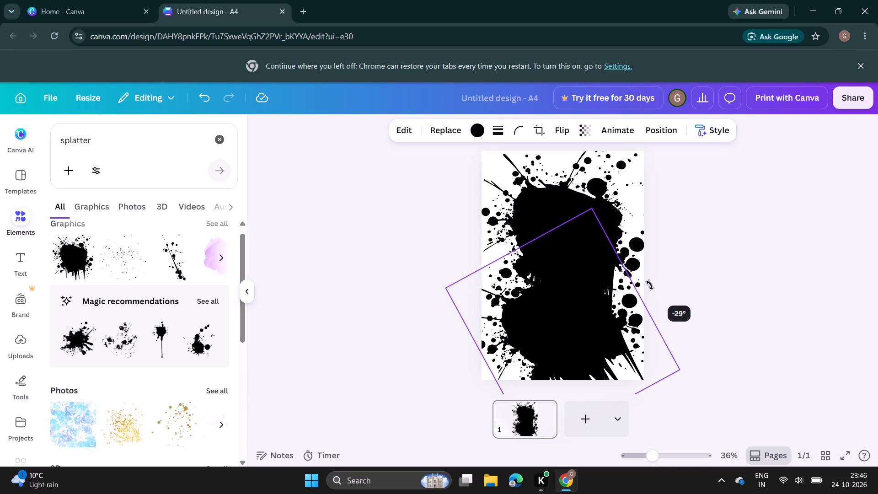
{"action": "left_click_drag", "start_coordinate": [650, 285], "coordinate": [617, 237]}
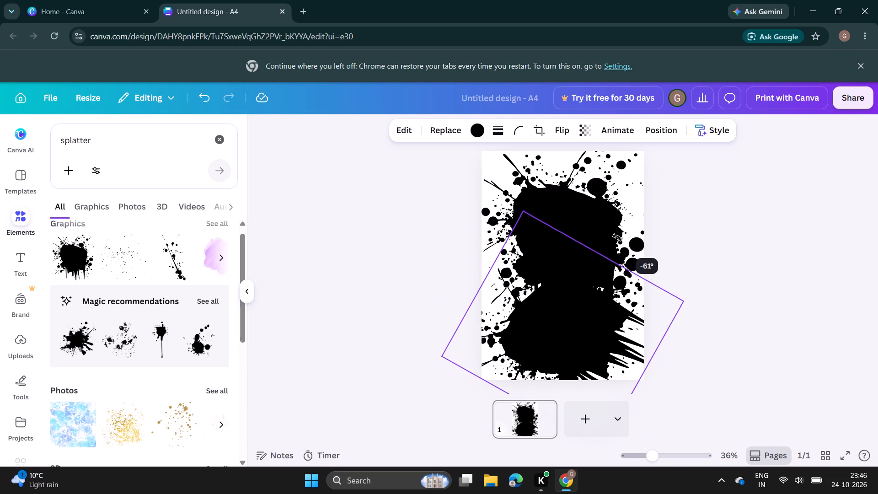
{"action": "left_click_drag", "start_coordinate": [617, 237], "coordinate": [624, 291]}
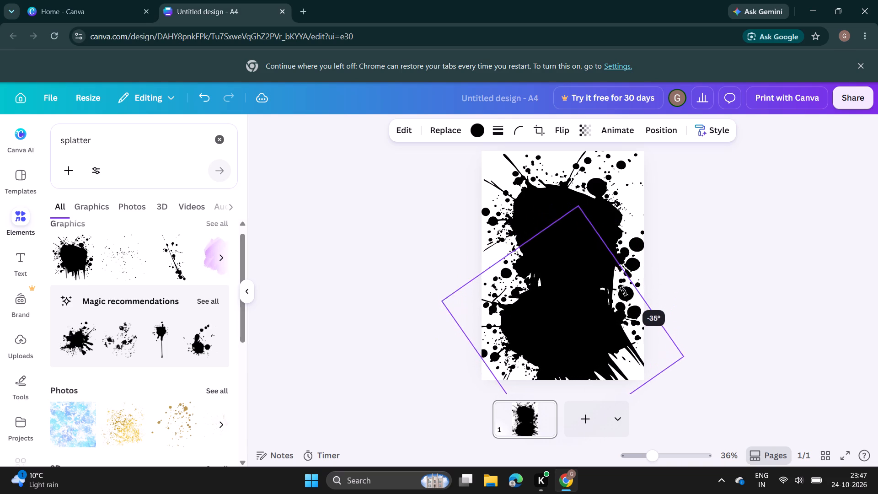
{"action": "left_click_drag", "start_coordinate": [624, 291], "coordinate": [614, 306]}
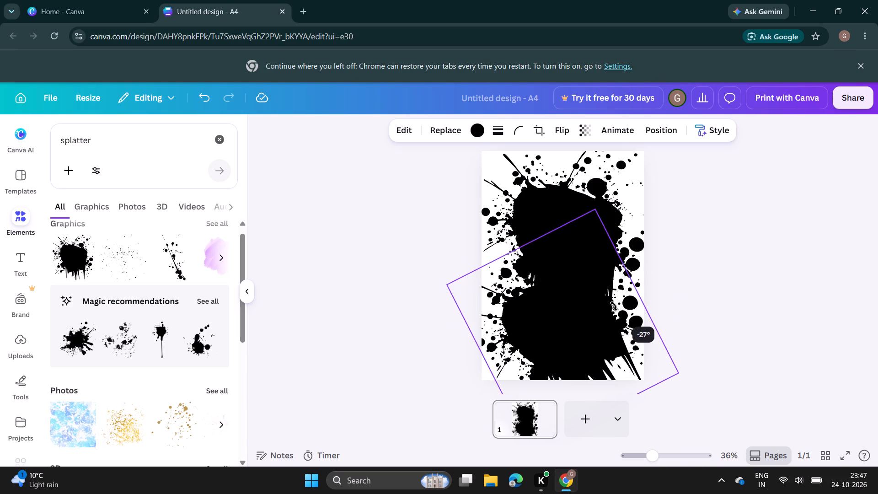
{"action": "left_click_drag", "start_coordinate": [614, 306], "coordinate": [620, 328]}
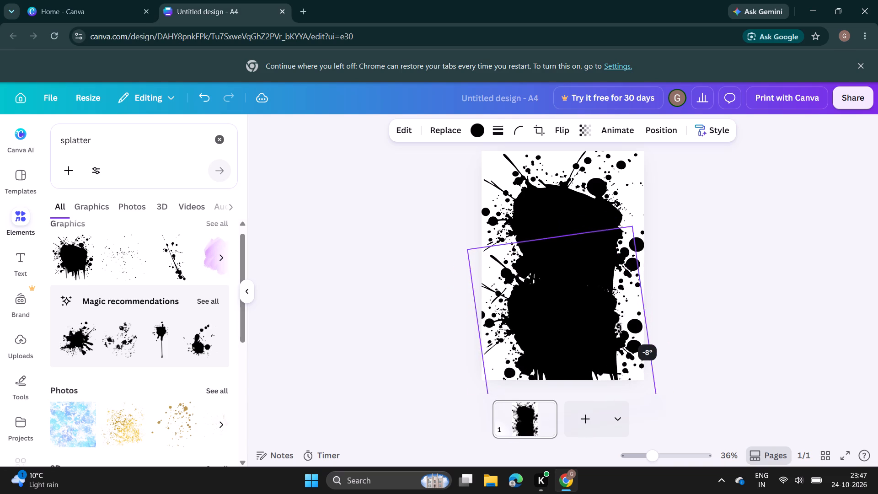
{"action": "left_click_drag", "start_coordinate": [620, 328], "coordinate": [584, 414]}
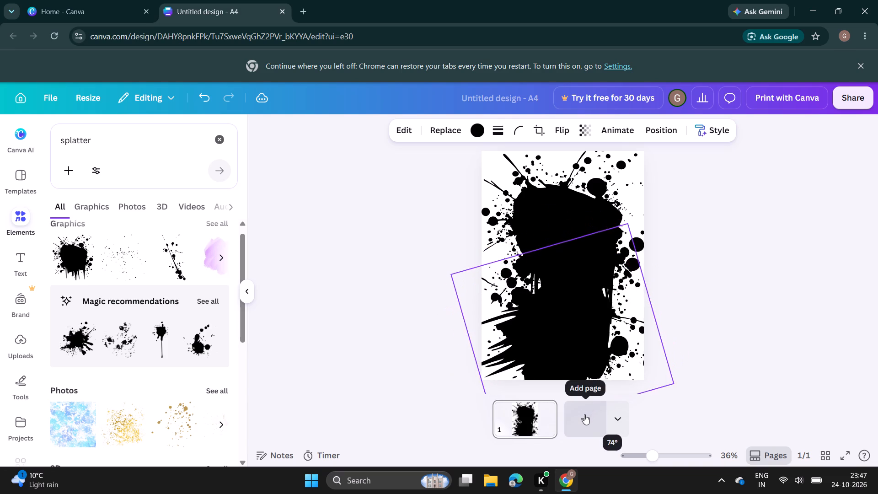
{"action": "left_click_drag", "start_coordinate": [584, 414], "coordinate": [573, 316]}
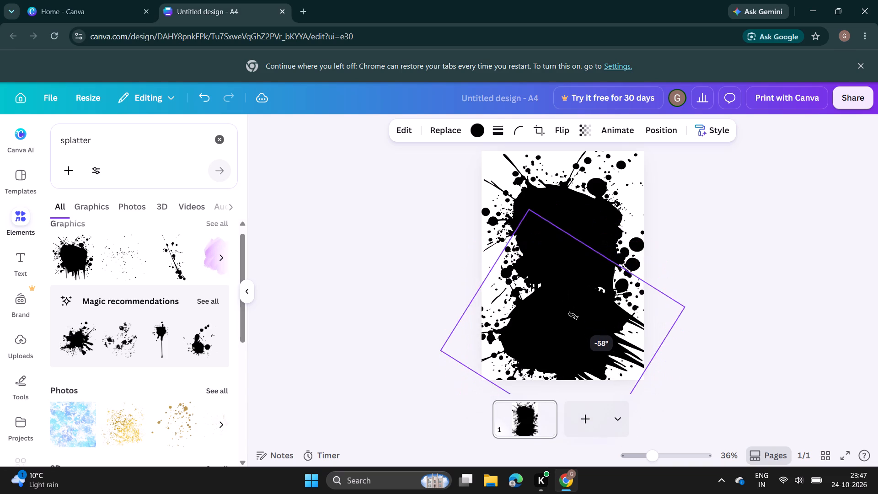
{"action": "left_click_drag", "start_coordinate": [573, 316], "coordinate": [575, 323]}
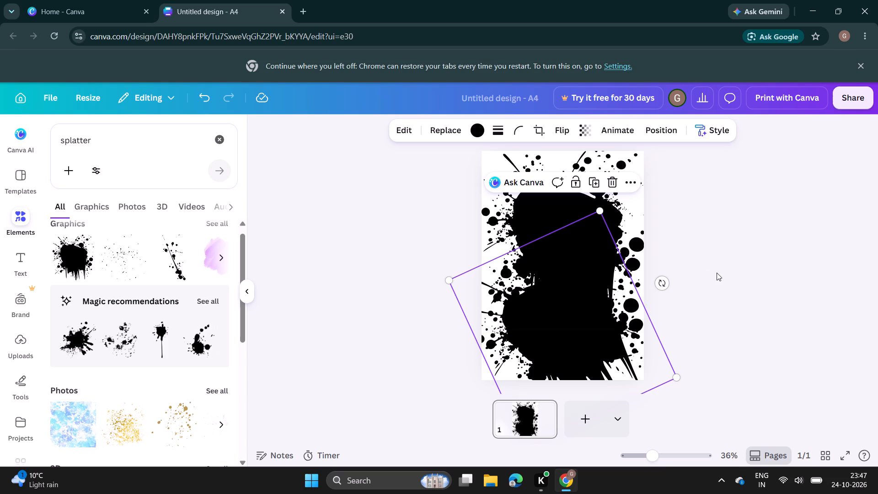
{"action": "left_click", "coordinate": [818, 276]}
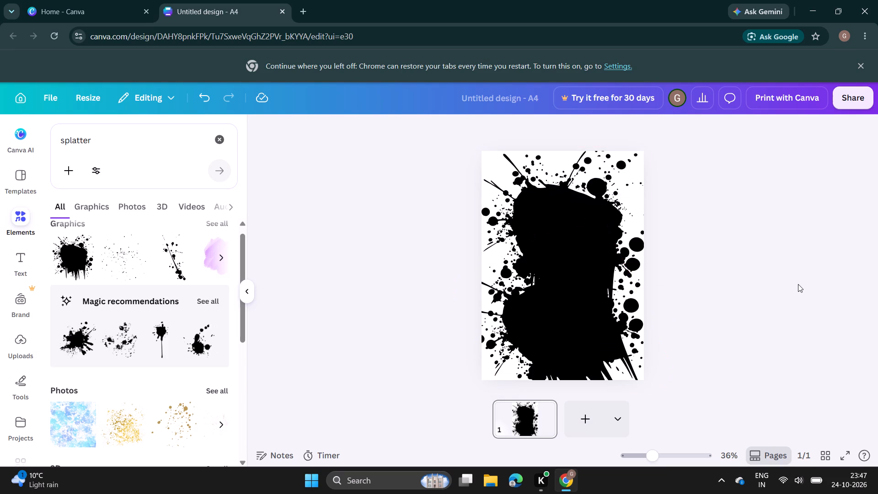
Search the elements for "curve brush" and show all matching graphics.
{"action": "left_click", "coordinate": [221, 135]}
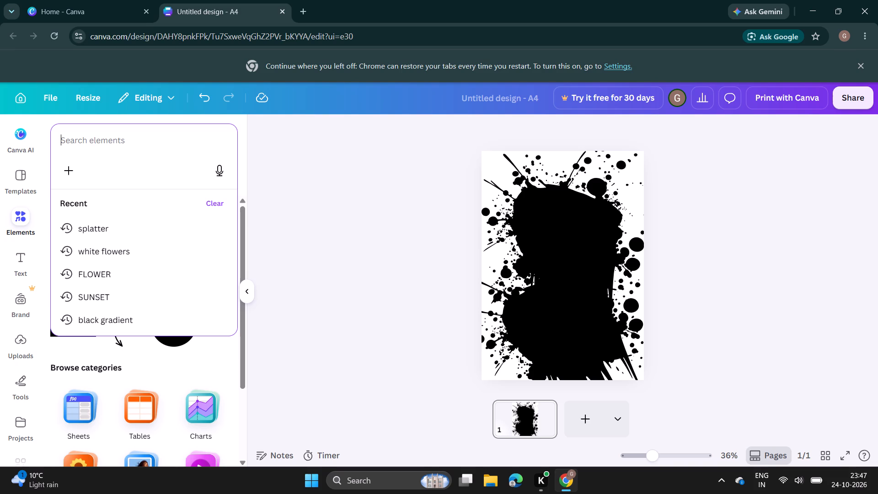
{"action": "type", "text": "curve"}
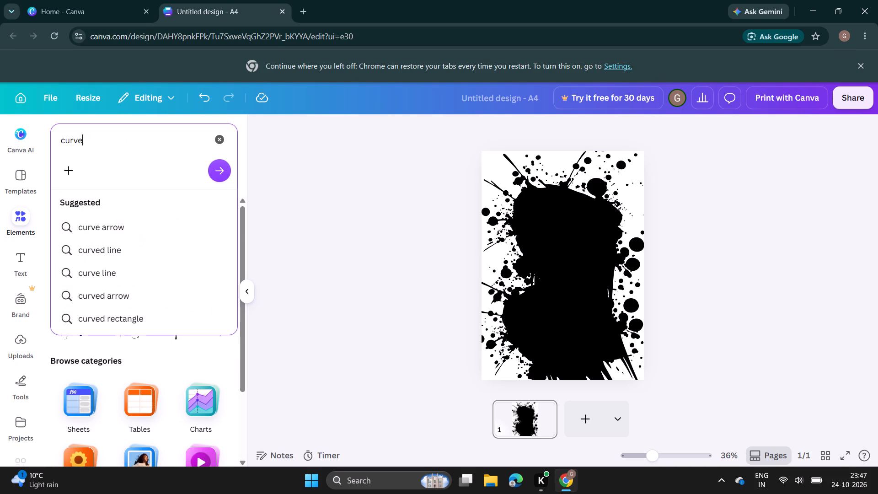
{"action": "key", "text": "space"}
{"action": "type", "text": "brus"}
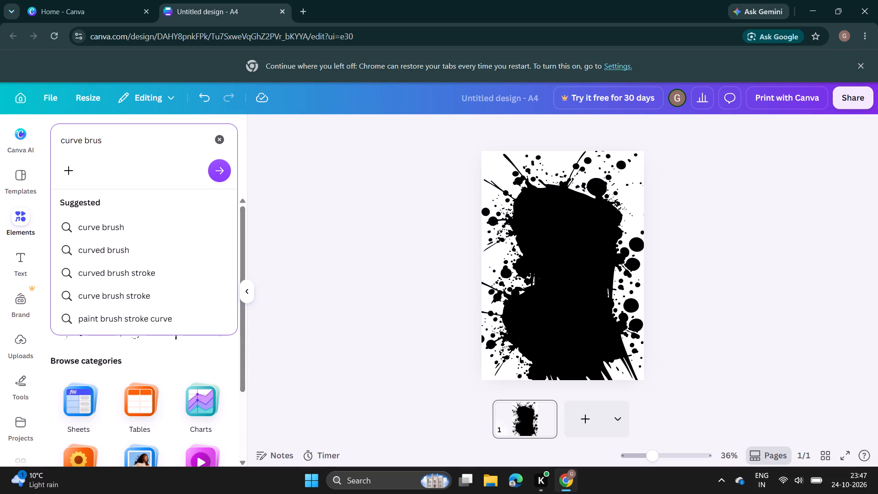
{"action": "key", "text": "h"}
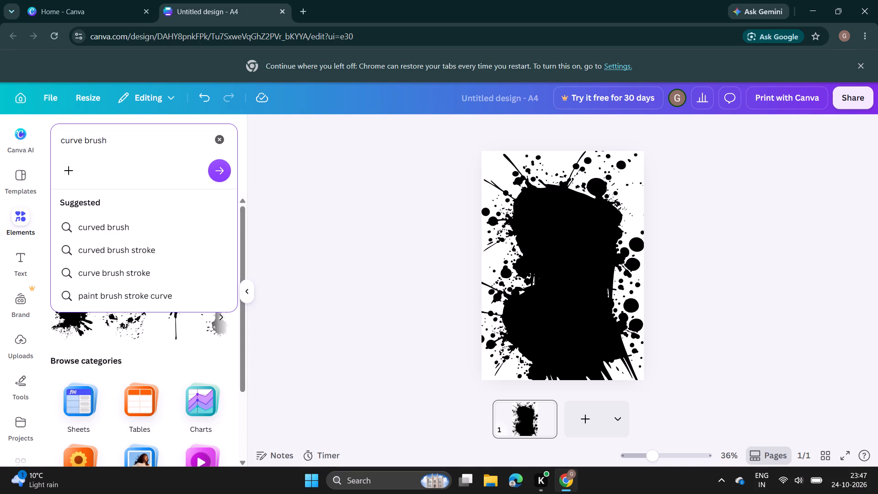
{"action": "key", "text": "Return"}
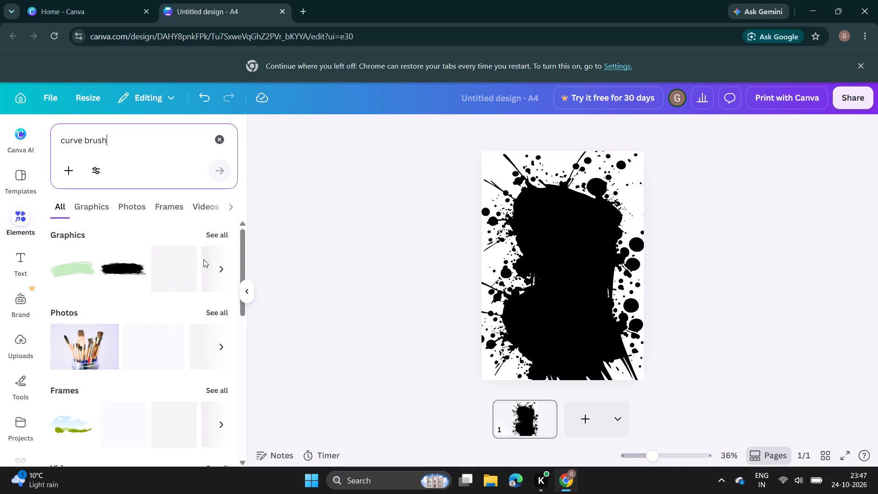
{"action": "scroll", "coordinate": [197, 318], "scroll_direction": "down", "scroll_amount": 3}
{"action": "scroll", "coordinate": [197, 318], "scroll_direction": "up", "scroll_amount": 3}
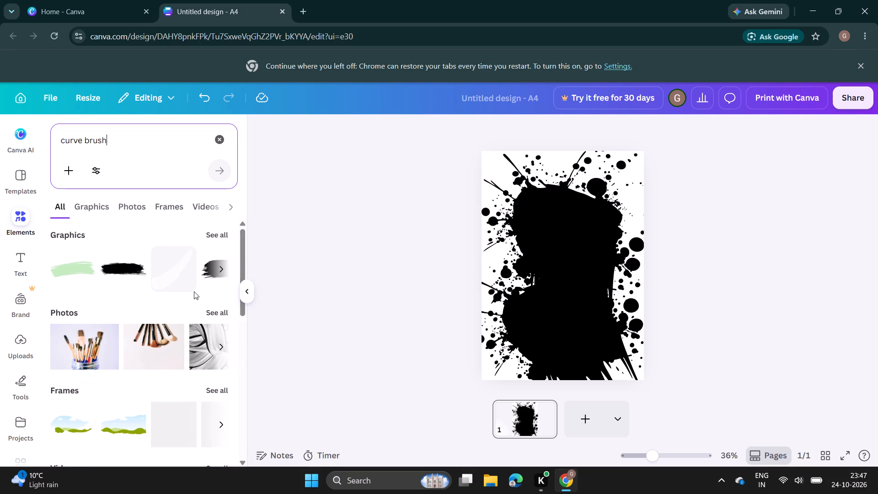
{"action": "left_click", "coordinate": [215, 239]}
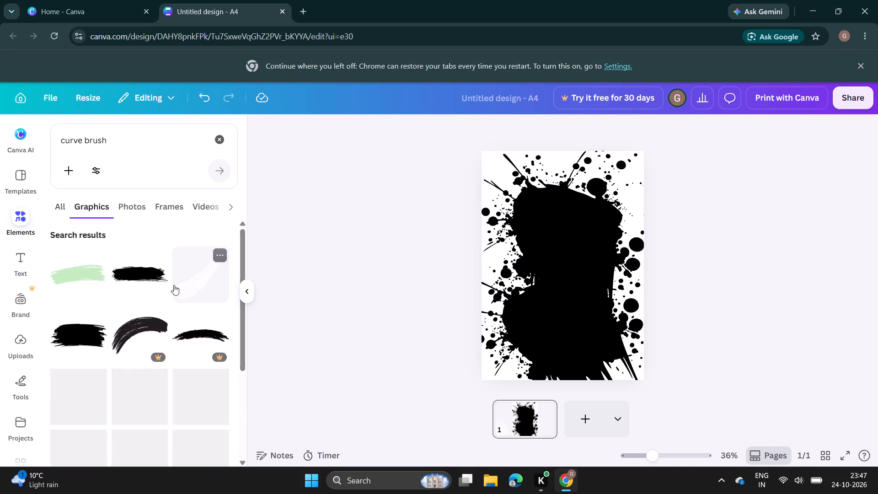
Browse the curved brush graphics and add the pink, upward-sweeping curved brush stroke to the page.
{"action": "scroll", "coordinate": [148, 322], "scroll_direction": "down", "scroll_amount": 3}
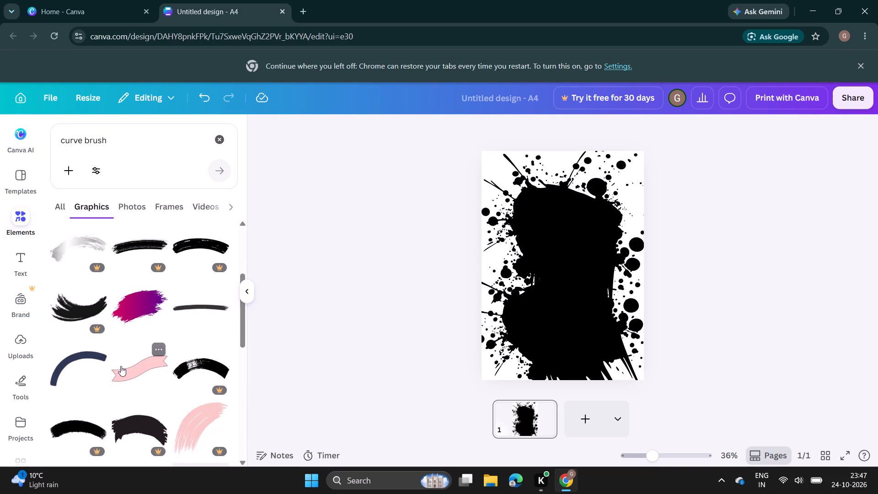
{"action": "scroll", "coordinate": [117, 375], "scroll_direction": "down", "scroll_amount": 4}
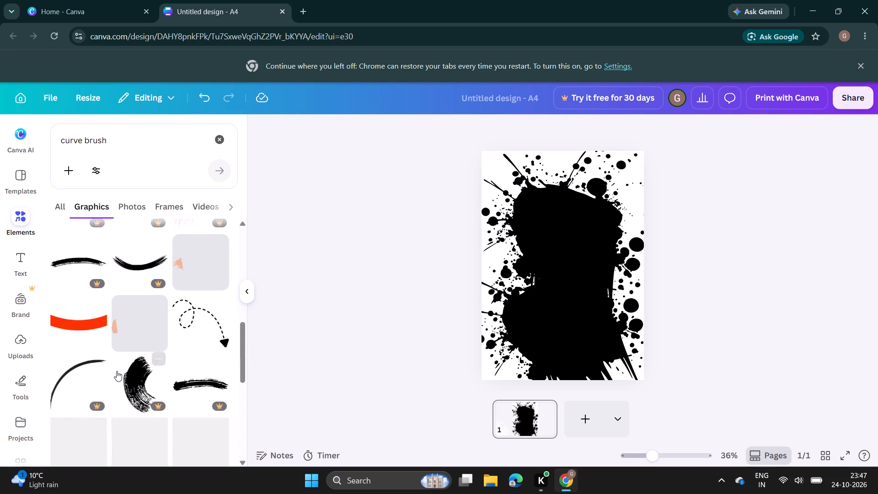
{"action": "scroll", "coordinate": [117, 371], "scroll_direction": "down", "scroll_amount": 6}
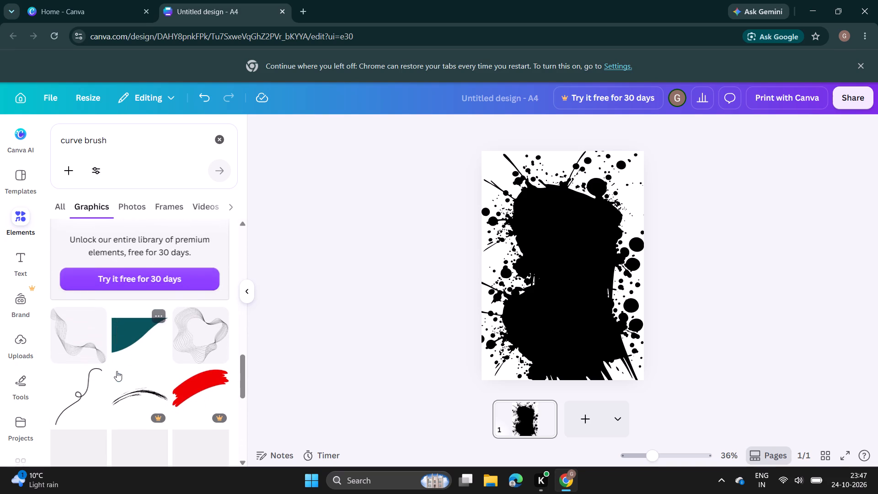
{"action": "scroll", "coordinate": [117, 371], "scroll_direction": "down", "scroll_amount": 1}
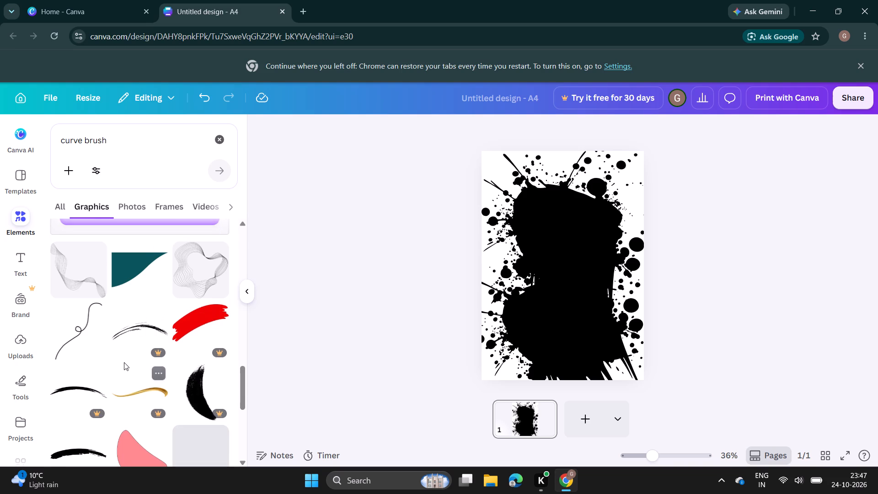
{"action": "scroll", "coordinate": [125, 360], "scroll_direction": "up", "scroll_amount": 7}
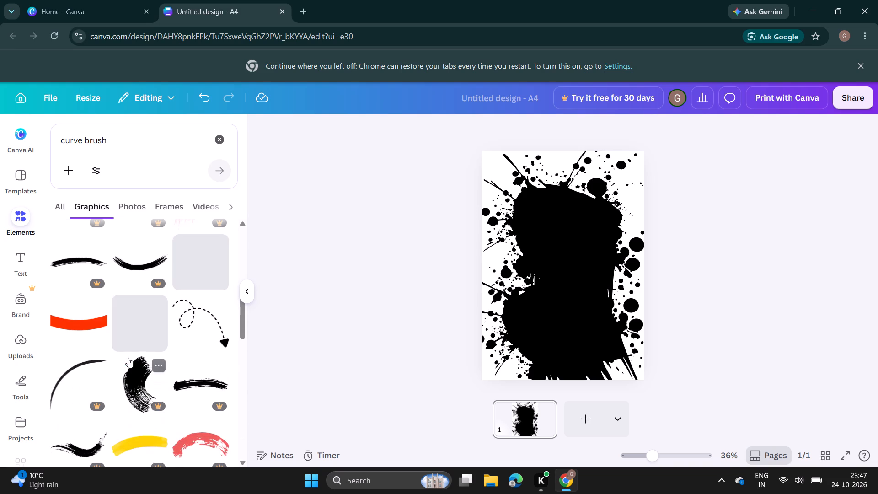
{"action": "scroll", "coordinate": [128, 358], "scroll_direction": "down", "scroll_amount": 12}
{"action": "scroll", "coordinate": [128, 358], "scroll_direction": "up", "scroll_amount": 4}
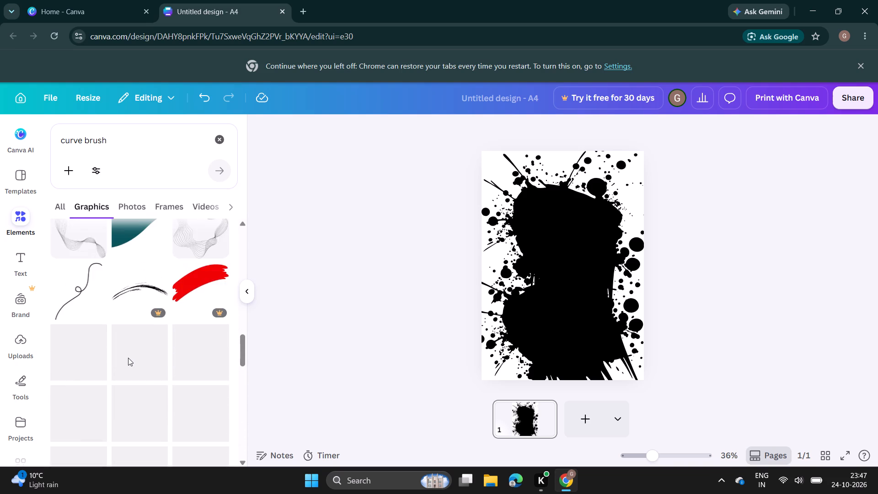
{"action": "scroll", "coordinate": [128, 358], "scroll_direction": "up", "scroll_amount": 16}
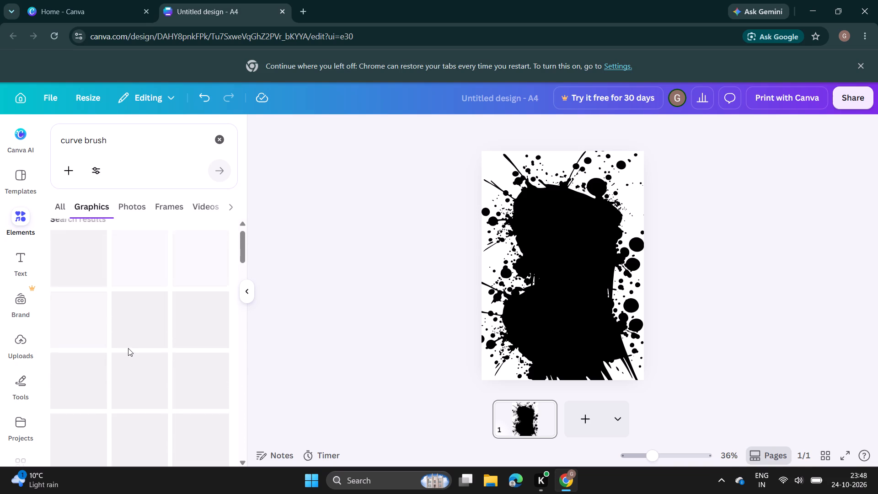
{"action": "scroll", "coordinate": [128, 348], "scroll_direction": "up", "scroll_amount": 4}
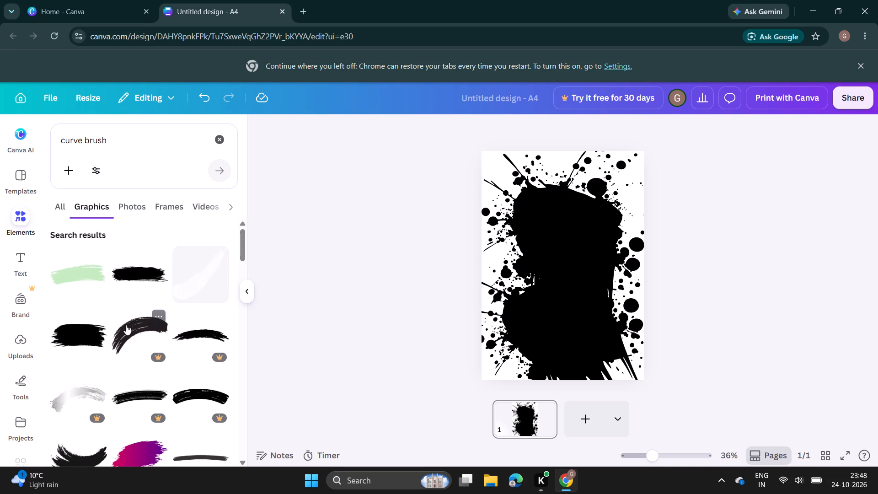
{"action": "scroll", "coordinate": [125, 327], "scroll_direction": "down", "scroll_amount": 1}
{"action": "scroll", "coordinate": [100, 331], "scroll_direction": "up", "scroll_amount": 3}
{"action": "scroll", "coordinate": [123, 316], "scroll_direction": "down", "scroll_amount": 3}
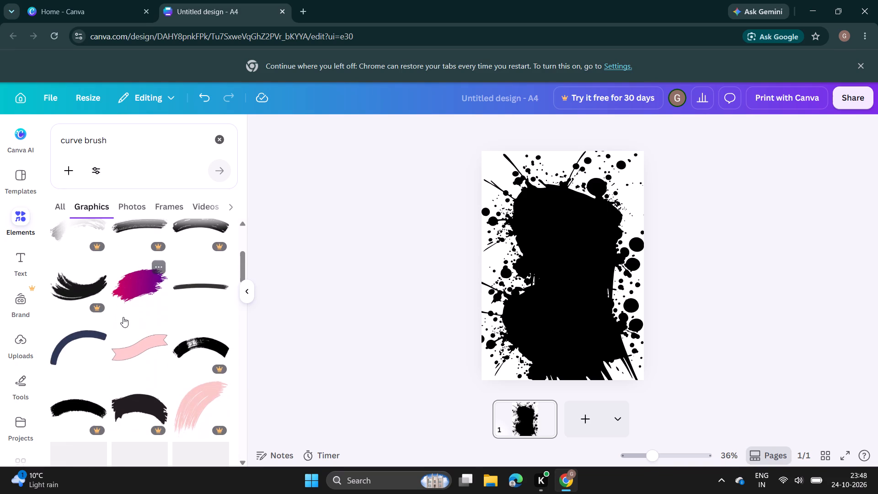
{"action": "scroll", "coordinate": [130, 366], "scroll_direction": "down", "scroll_amount": 1}
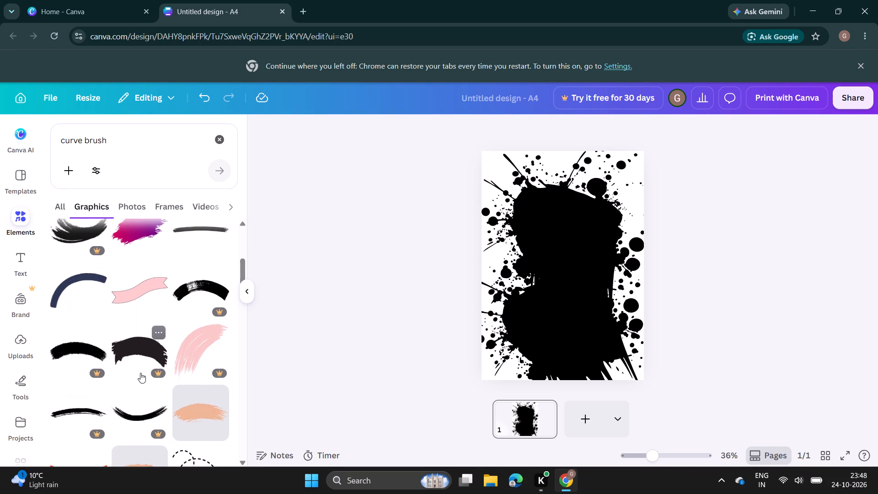
{"action": "left_click", "coordinate": [188, 352]}
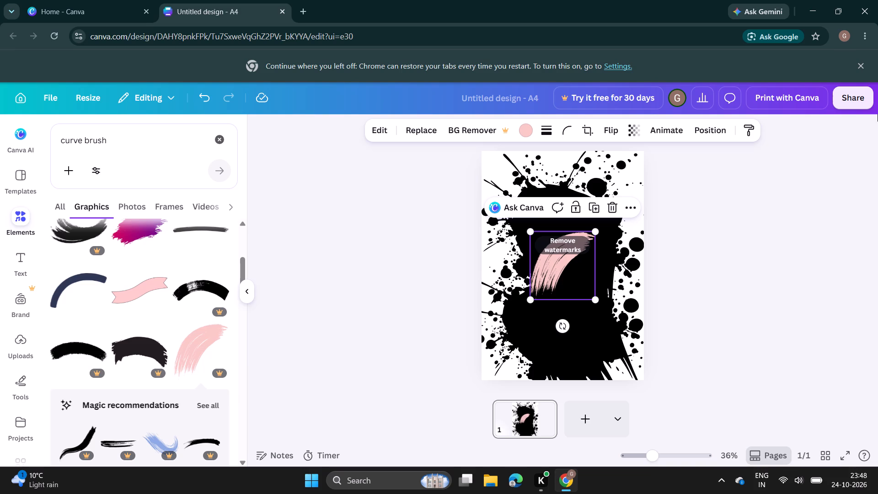
Rotate the pink brush stroke clockwise into a horizontal arch and position it over the middle of the black splatters.
{"action": "left_click", "coordinate": [572, 272]}
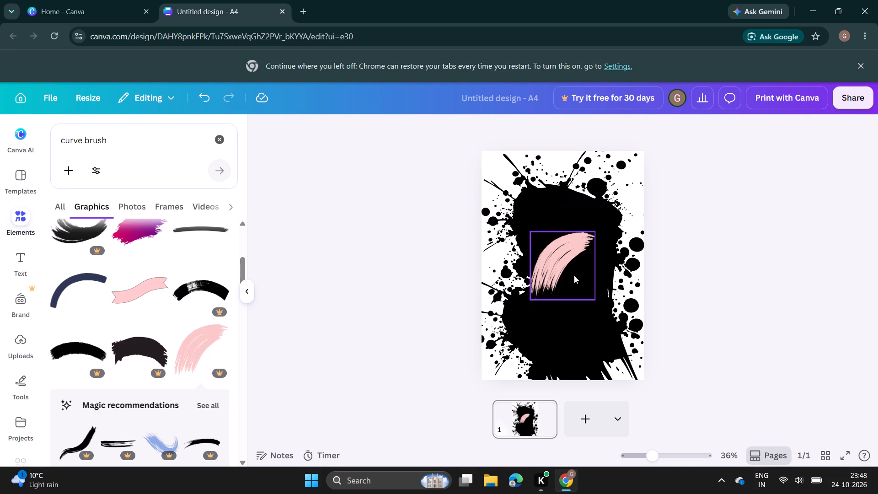
{"action": "left_click", "coordinate": [567, 269]}
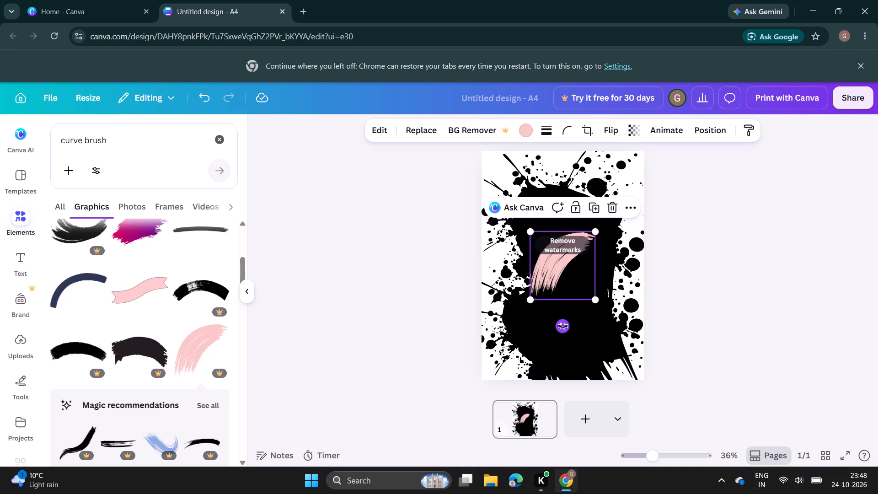
{"action": "left_click_drag", "start_coordinate": [563, 326], "coordinate": [542, 293]}
{"action": "left_click_drag", "start_coordinate": [552, 255], "coordinate": [556, 264]}
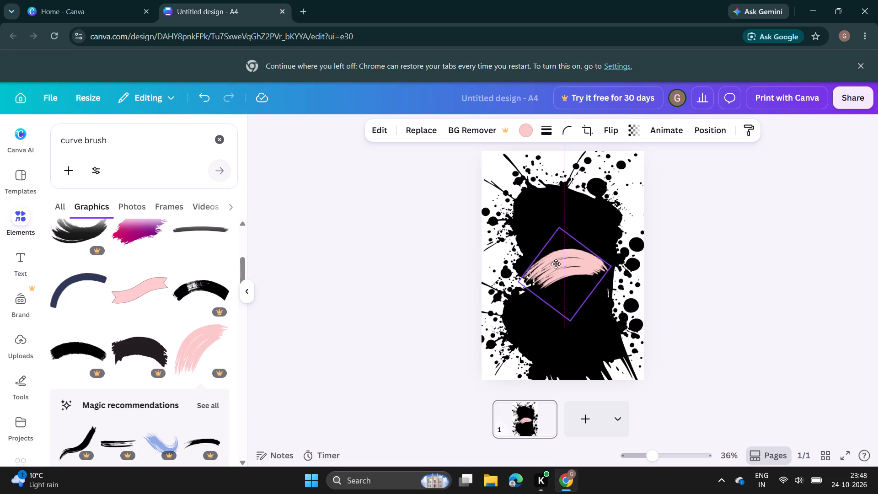
{"action": "left_click_drag", "start_coordinate": [556, 264], "coordinate": [557, 258]}
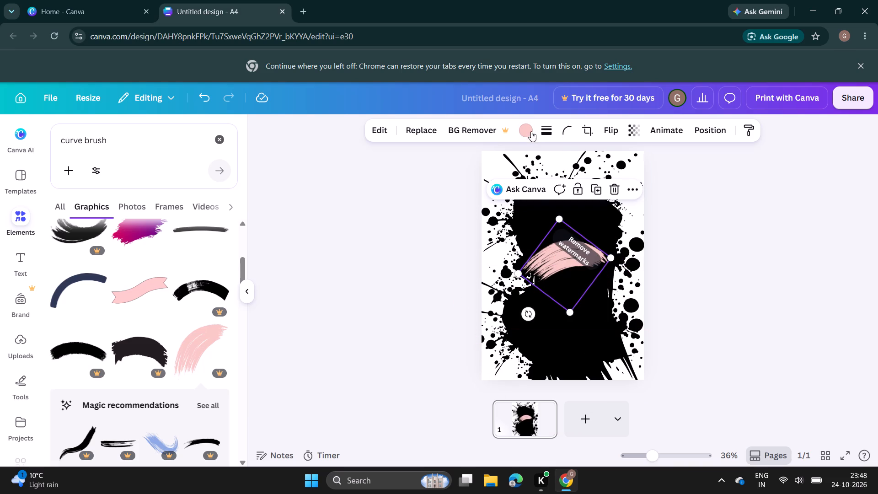
Recolour the pink brush stroke white.
{"action": "left_click", "coordinate": [526, 128]}
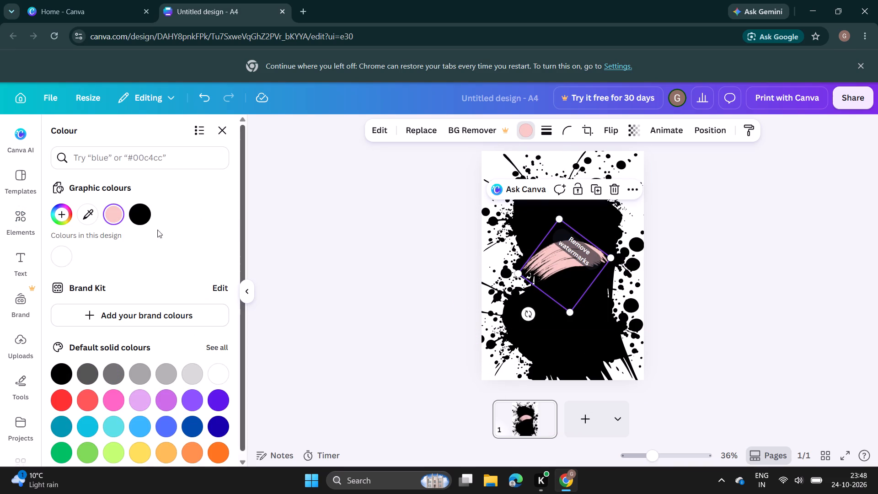
{"action": "left_click", "coordinate": [61, 261]}
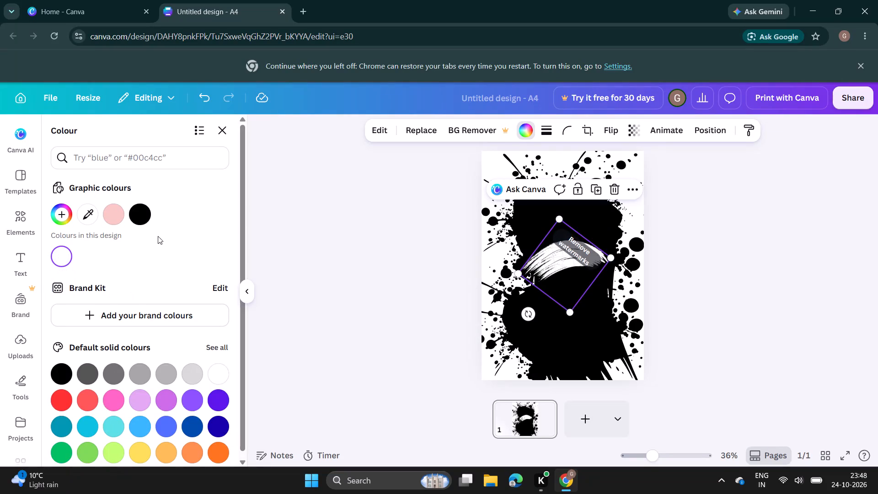
Enlarge the white brush stroke to span the page width and shift it slightly down across the black splatters.
{"action": "left_click_drag", "start_coordinate": [516, 270], "coordinate": [465, 274]}
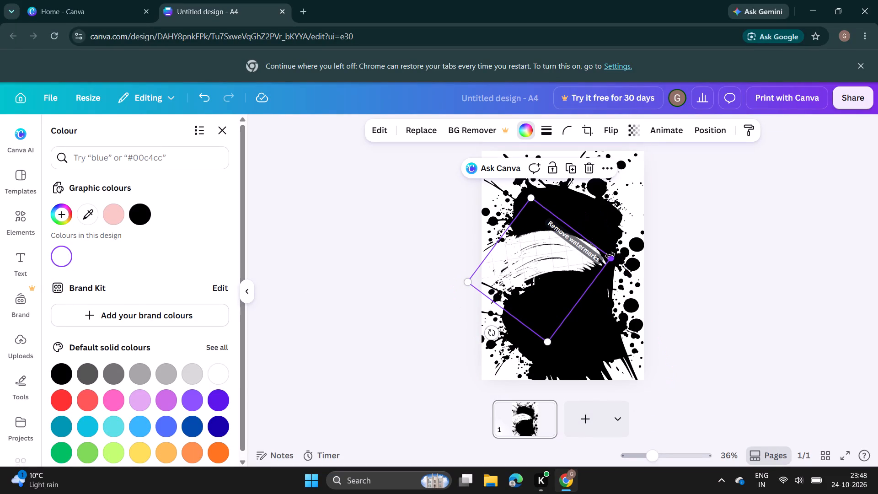
{"action": "left_click_drag", "start_coordinate": [610, 255], "coordinate": [649, 318]}
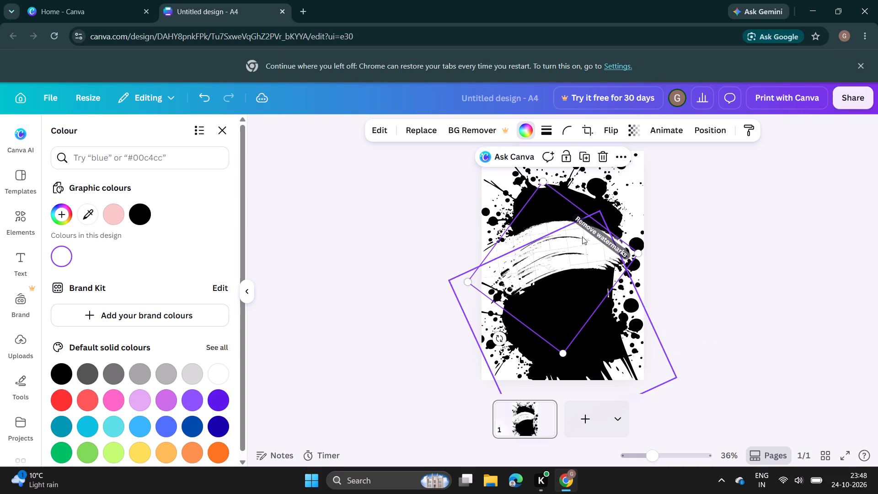
{"action": "left_click_drag", "start_coordinate": [557, 246], "coordinate": [564, 256]}
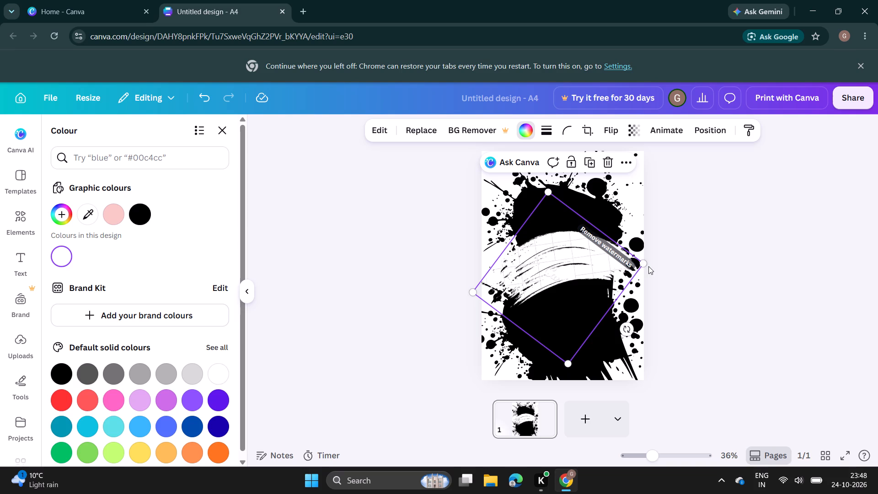
{"action": "left_click_drag", "start_coordinate": [646, 260], "coordinate": [651, 269]}
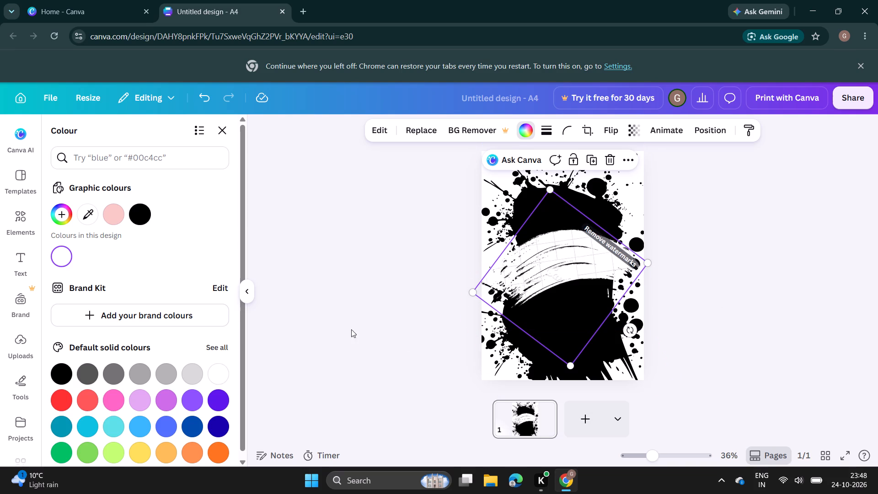
Add a heading reading "PARIS" over the white brush stroke.
{"action": "left_click", "coordinate": [13, 268]}
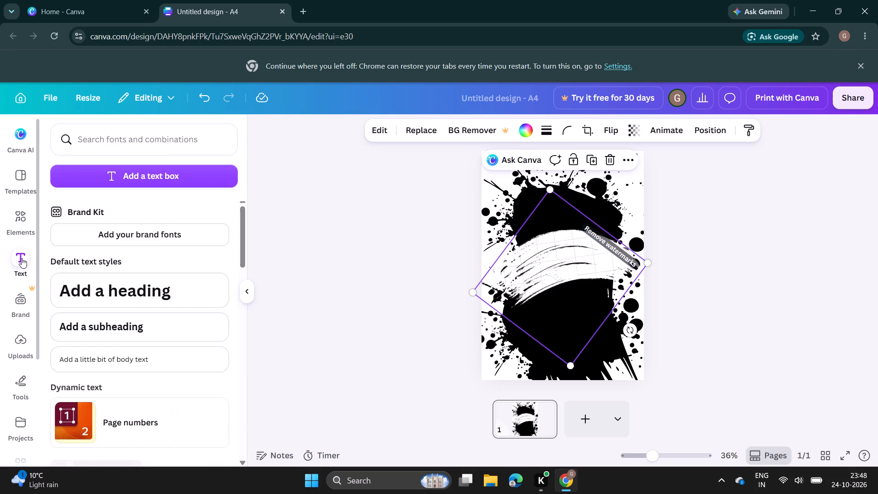
{"action": "left_click", "coordinate": [125, 314]}
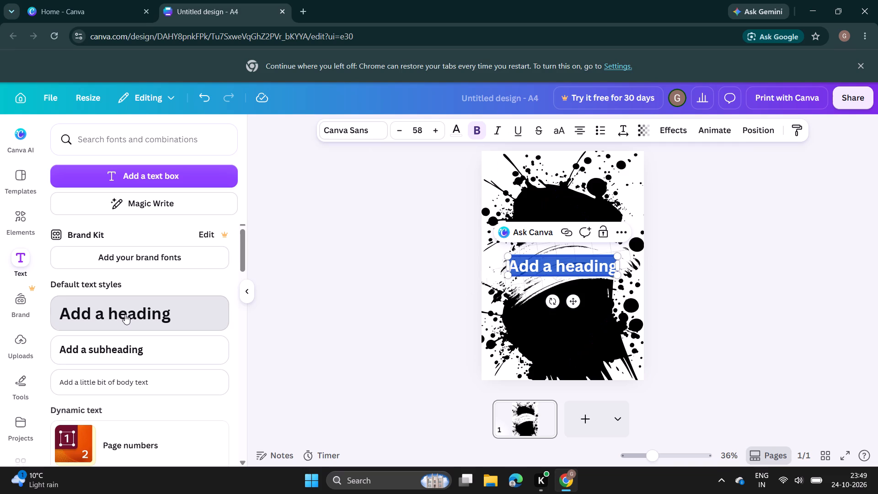
{"action": "key", "text": "BackSpace"}
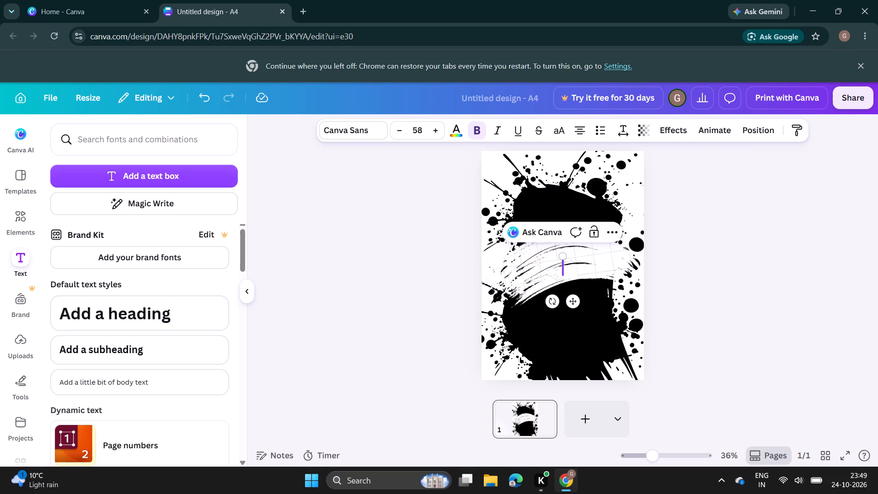
{"action": "key", "text": "e"}
{"action": "key", "text": "BackSpace"}
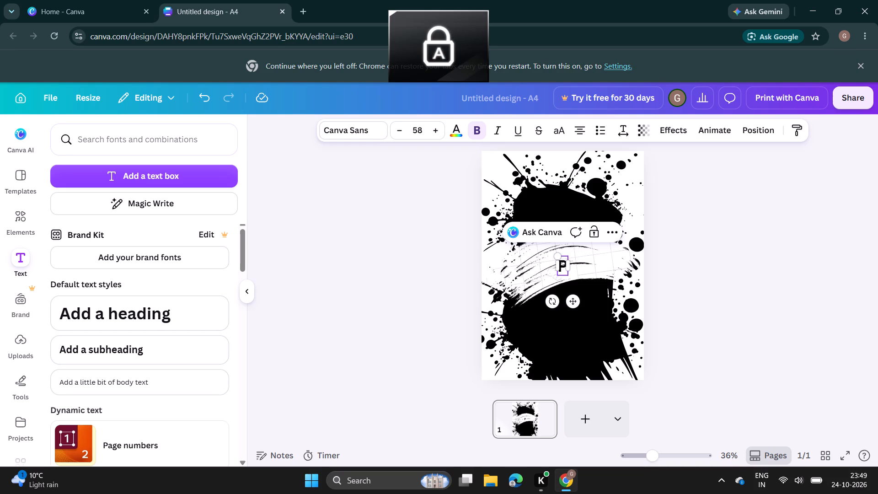
{"action": "type", "text": "ARIS"}
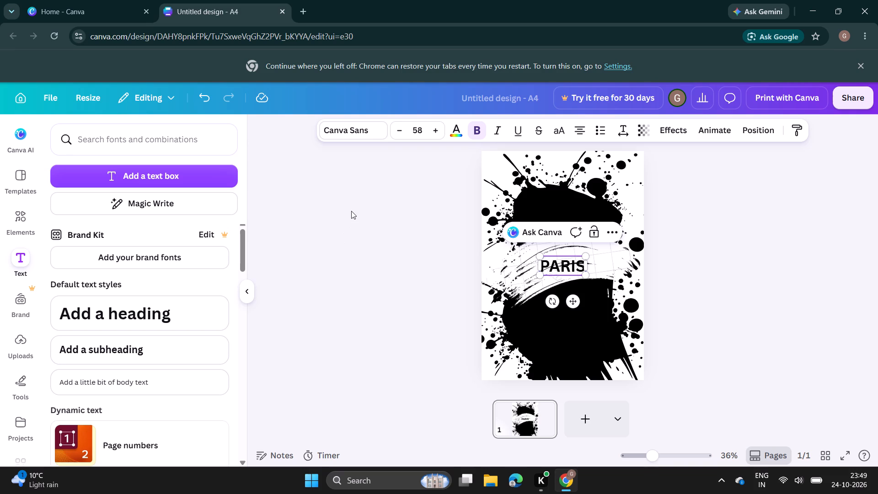
Change the font of the "PARIS" heading to Rustic Printed Stamp.
{"action": "left_click", "coordinate": [370, 131]}
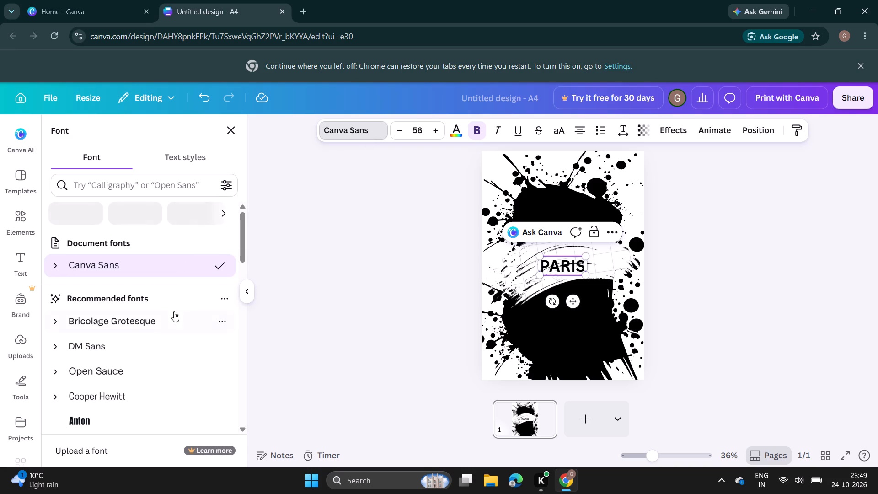
{"action": "scroll", "coordinate": [115, 337], "scroll_direction": "up", "scroll_amount": 2}
{"action": "scroll", "coordinate": [124, 318], "scroll_direction": "down", "scroll_amount": 3}
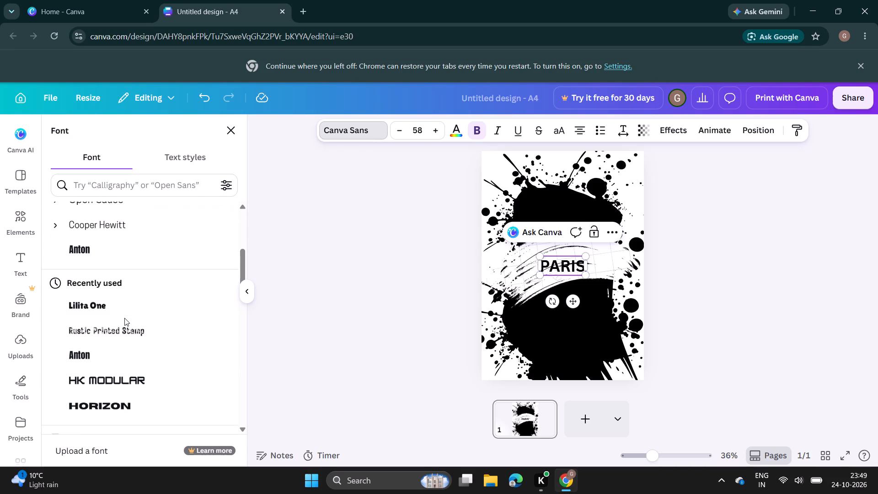
{"action": "left_click", "coordinate": [126, 332]}
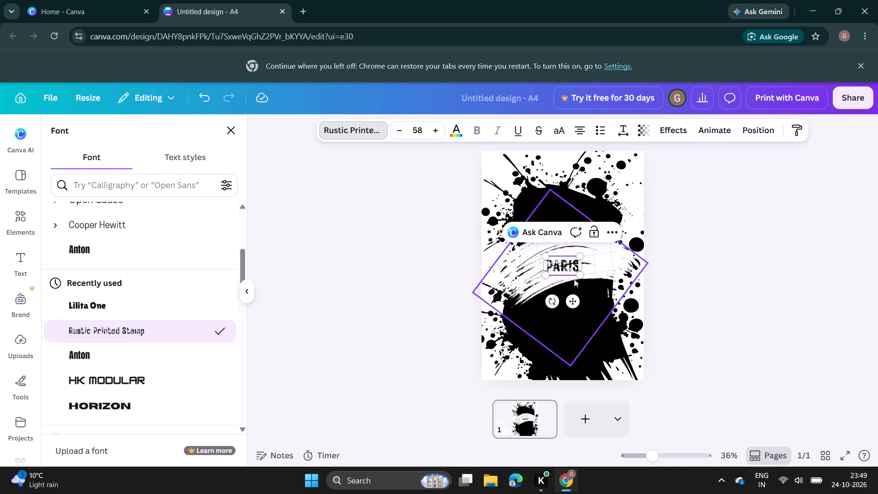
Enlarge the "PARIS" heading to about size 192 and move it onto the middle of the white brush stroke.
{"action": "left_click_drag", "start_coordinate": [548, 256], "coordinate": [509, 242]}
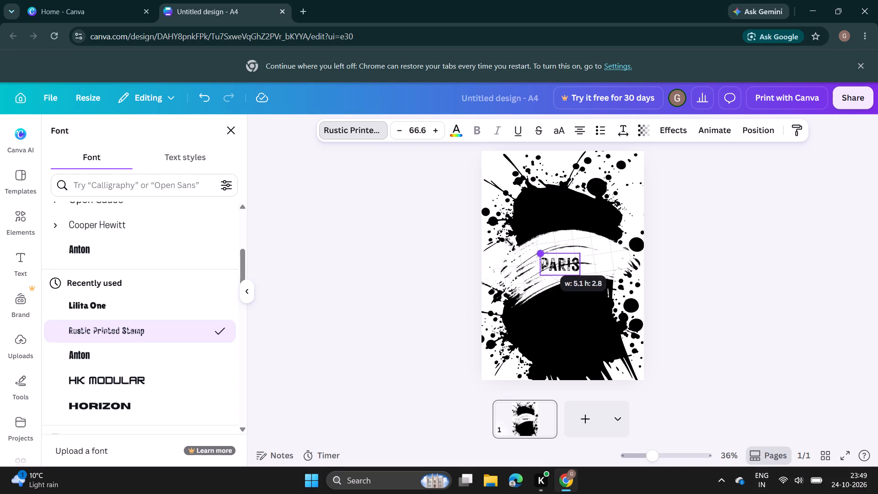
{"action": "left_click_drag", "start_coordinate": [509, 242], "coordinate": [446, 253]}
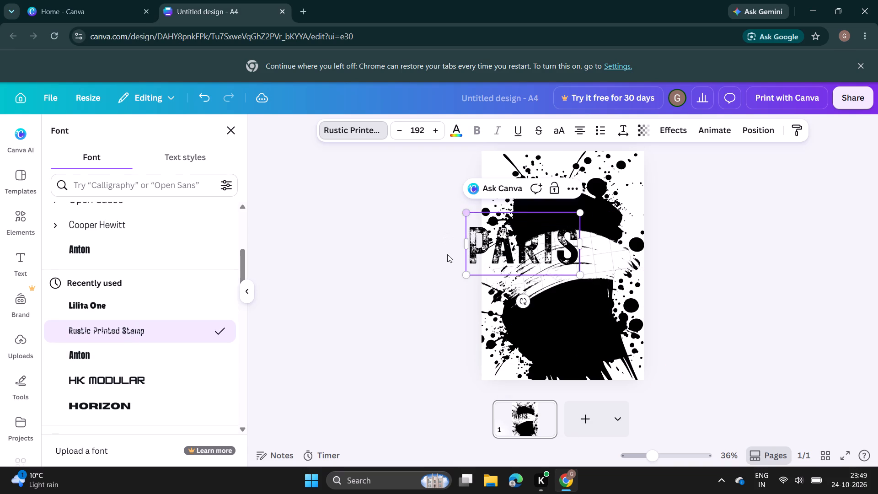
{"action": "left_click_drag", "start_coordinate": [512, 259], "coordinate": [552, 281]}
{"action": "left_click", "coordinate": [567, 315]}
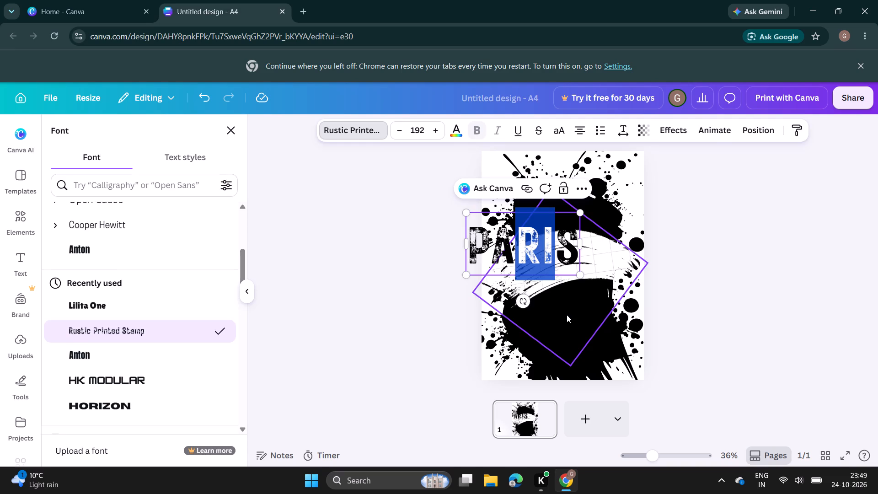
{"action": "left_click", "coordinate": [558, 258]}
{"action": "left_click_drag", "start_coordinate": [558, 258], "coordinate": [572, 263]}
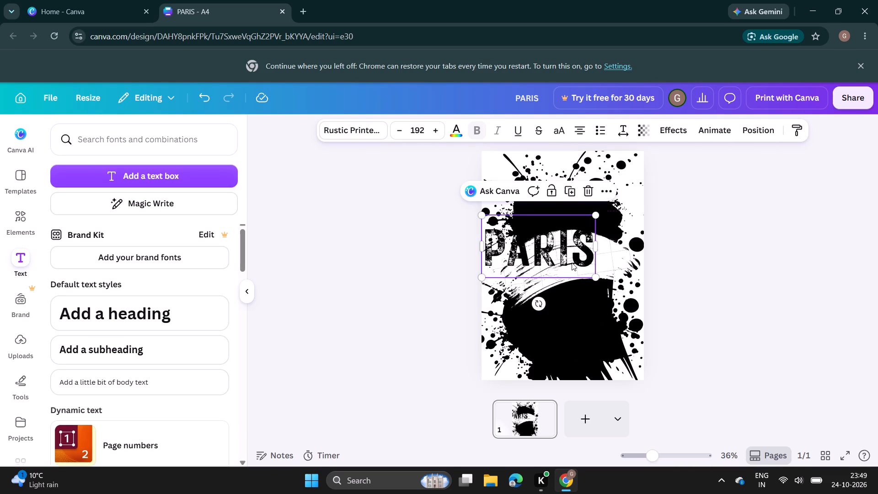
{"action": "left_click_drag", "start_coordinate": [572, 263], "coordinate": [599, 273]}
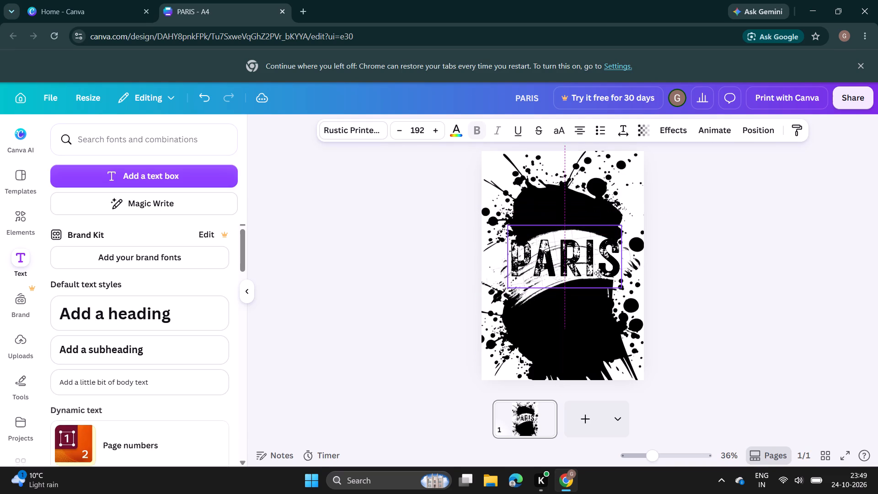
{"action": "left_click_drag", "start_coordinate": [599, 273], "coordinate": [600, 275]}
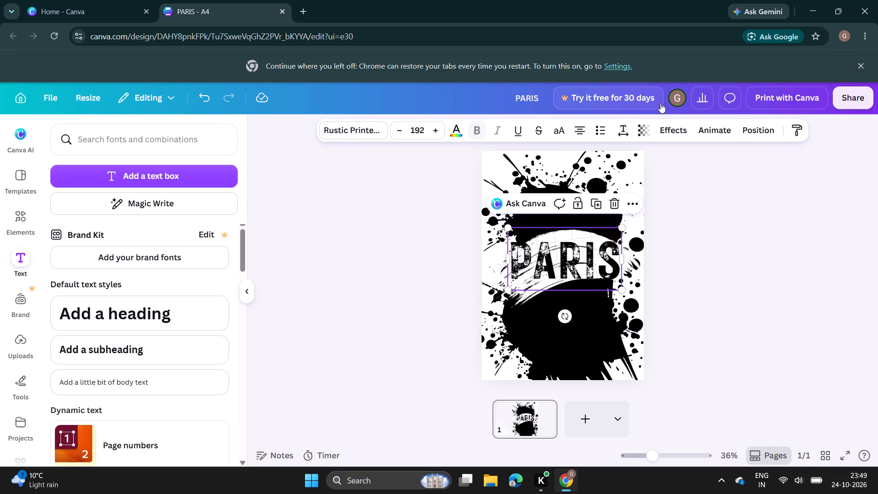
Apply the Curve shape effect to the "PARIS" heading with a curve value of 90.
{"action": "left_click", "coordinate": [671, 129]}
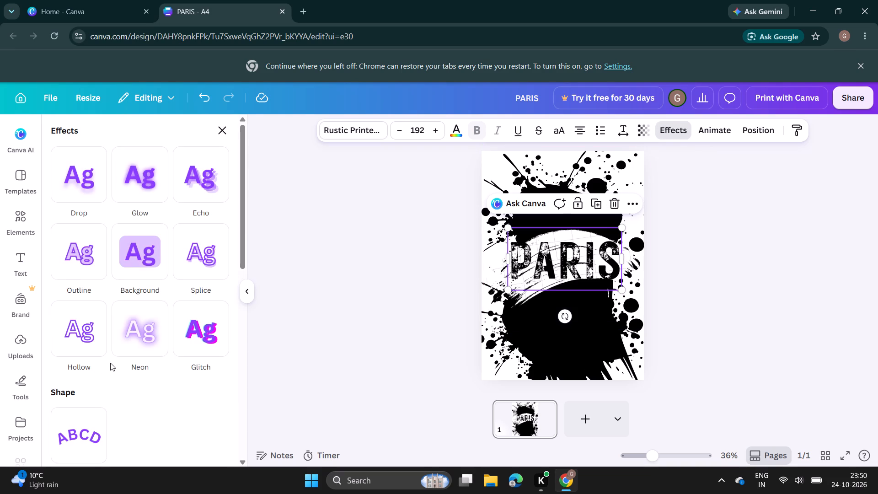
{"action": "scroll", "coordinate": [133, 288], "scroll_direction": "down", "scroll_amount": 3}
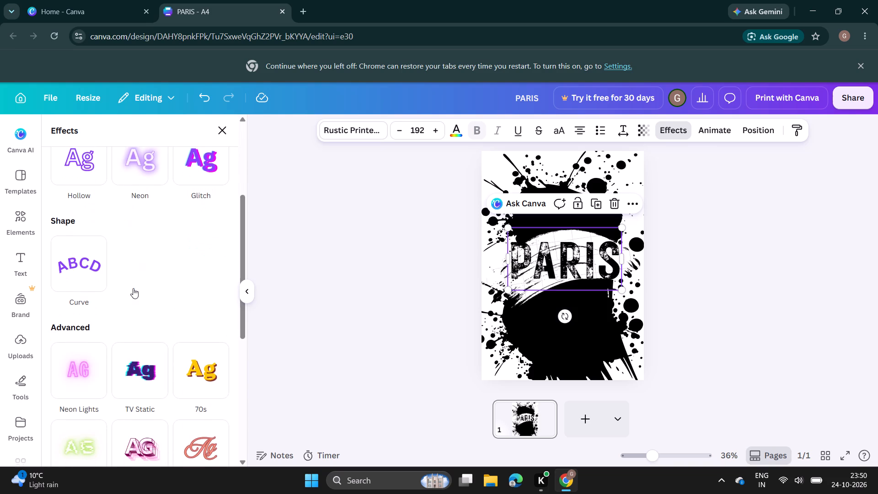
{"action": "left_click", "coordinate": [69, 264]}
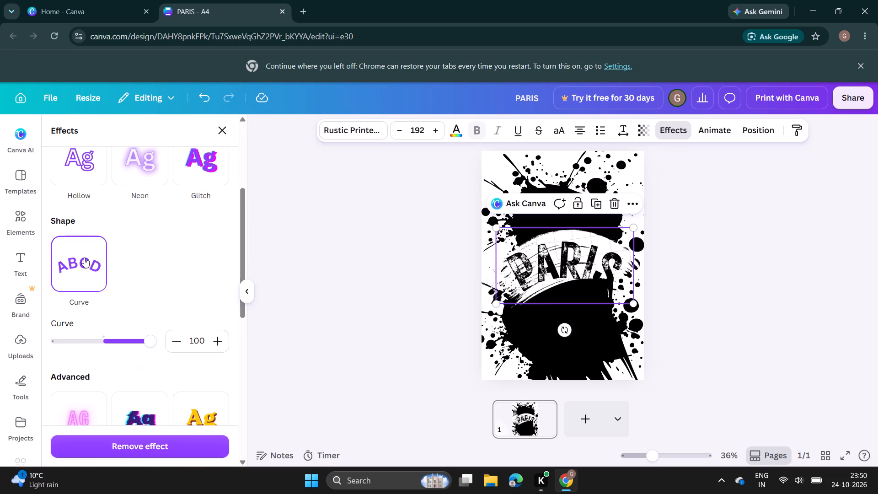
{"action": "left_click", "coordinate": [84, 258]}
{"action": "left_click", "coordinate": [84, 258]}
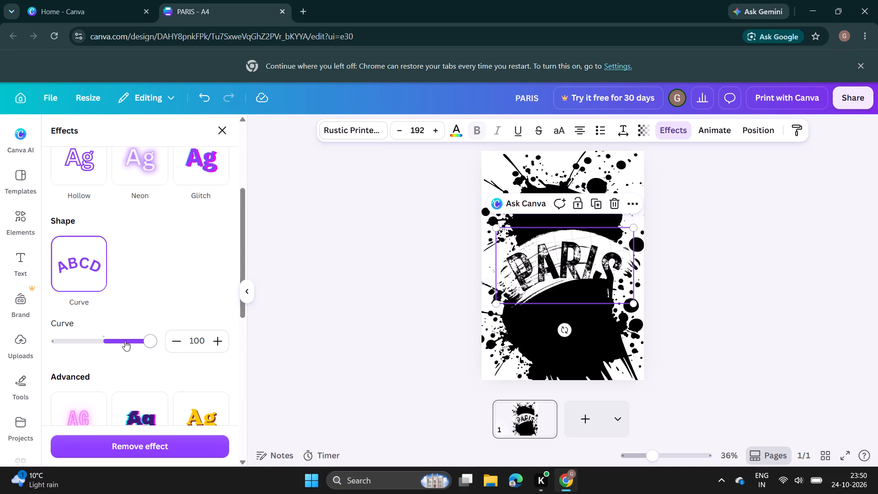
{"action": "left_click", "coordinate": [150, 340]}
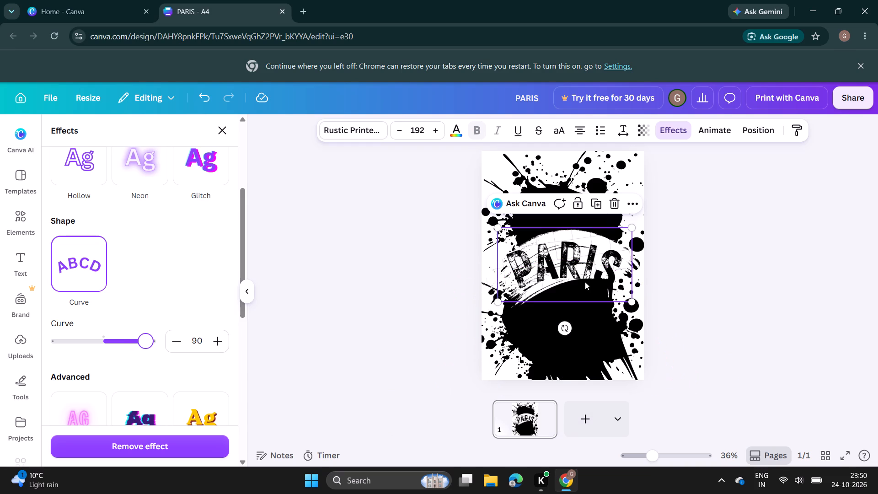
Nudge the curved "PARIS" heading slightly up and scale it to about size 182 so it fits within the white brush stroke.
{"action": "left_click_drag", "start_coordinate": [571, 263], "coordinate": [571, 258]}
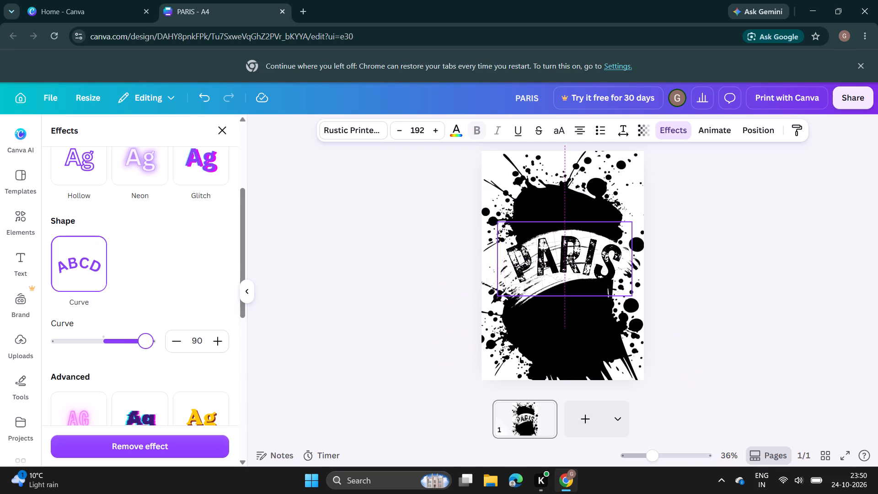
{"action": "left_click_drag", "start_coordinate": [571, 258], "coordinate": [571, 255]}
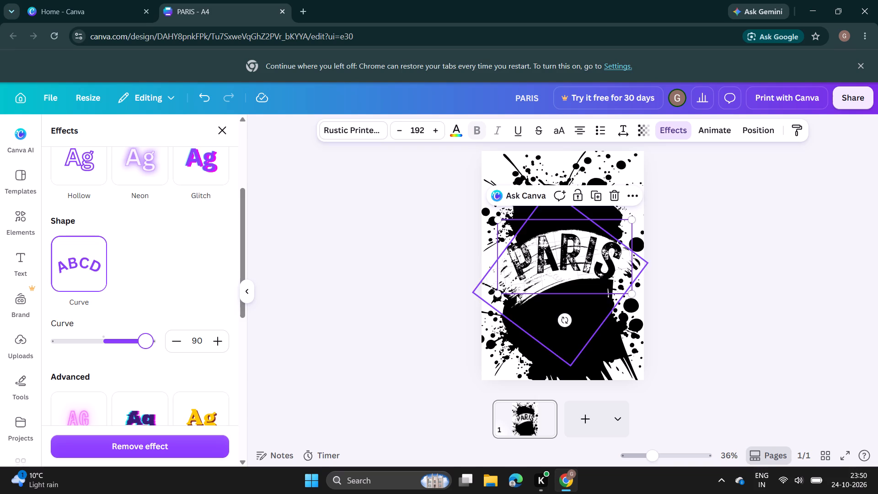
{"action": "left_click", "coordinate": [517, 313]}
{"action": "left_click", "coordinate": [524, 290]}
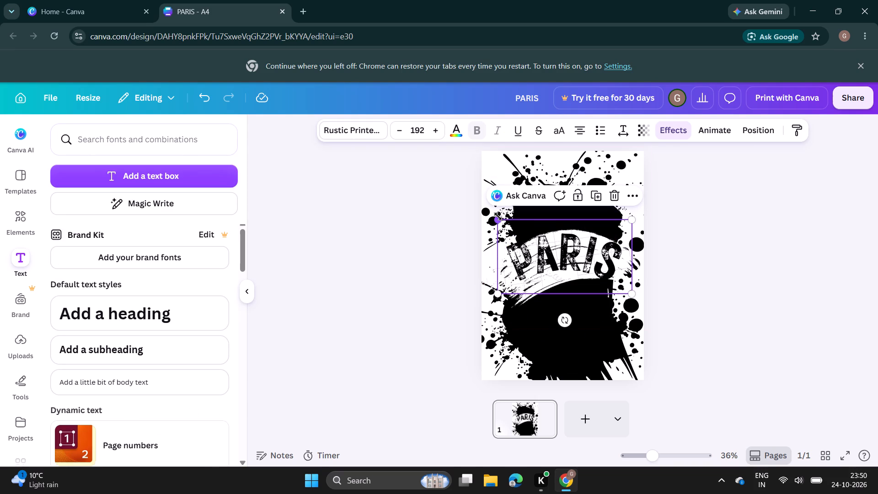
{"action": "left_click_drag", "start_coordinate": [497, 216], "coordinate": [484, 191]}
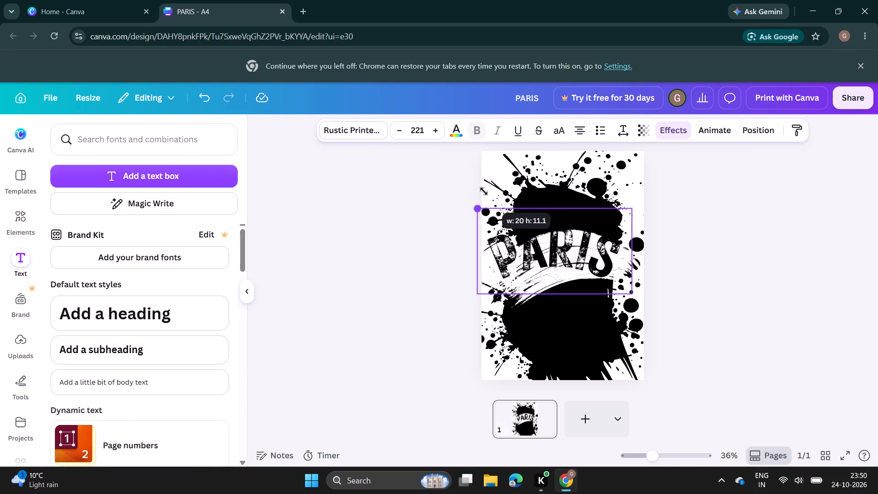
{"action": "left_click_drag", "start_coordinate": [484, 191], "coordinate": [496, 235]}
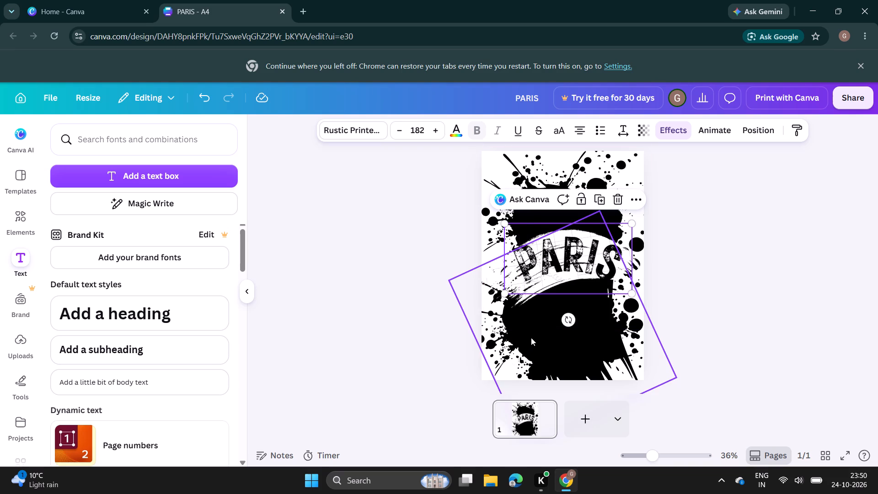
{"action": "left_click", "coordinate": [716, 253]}
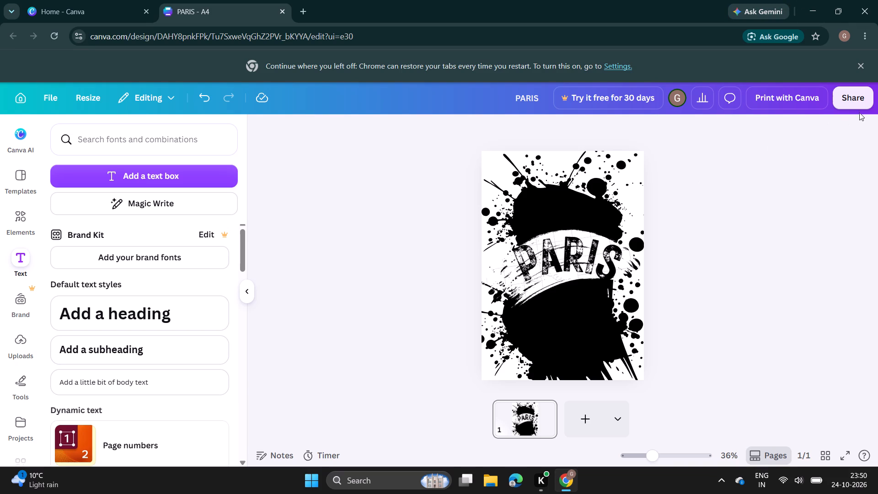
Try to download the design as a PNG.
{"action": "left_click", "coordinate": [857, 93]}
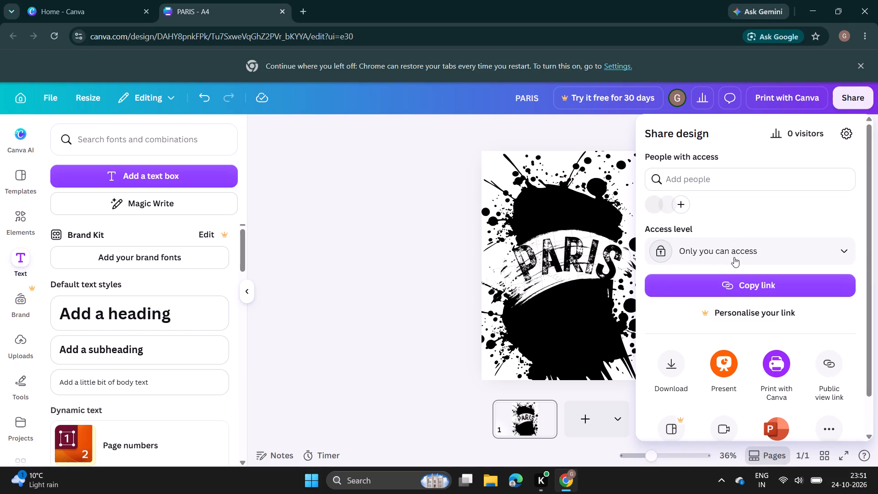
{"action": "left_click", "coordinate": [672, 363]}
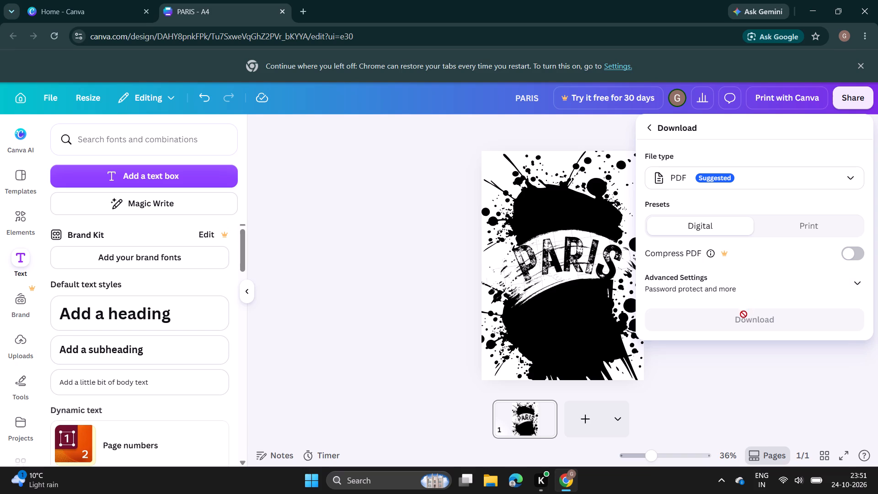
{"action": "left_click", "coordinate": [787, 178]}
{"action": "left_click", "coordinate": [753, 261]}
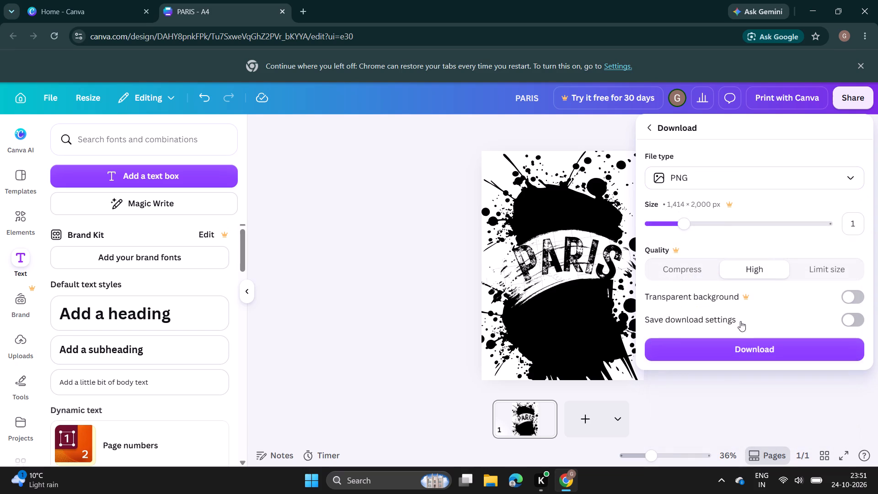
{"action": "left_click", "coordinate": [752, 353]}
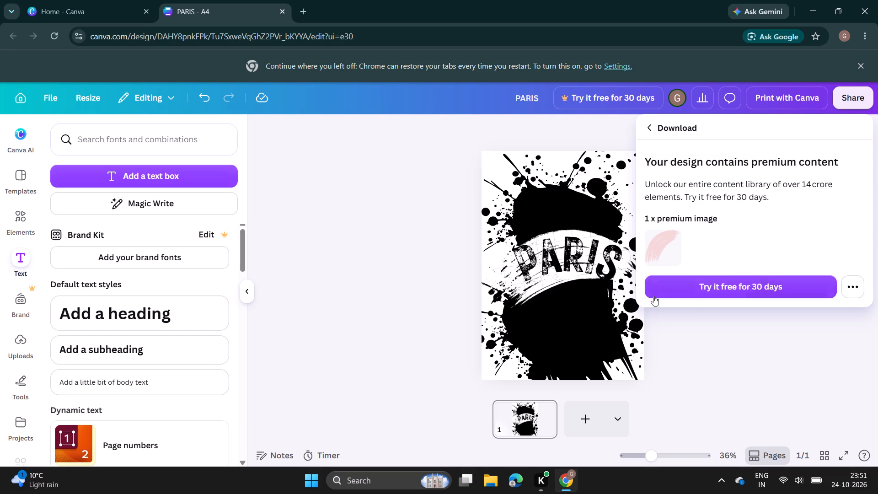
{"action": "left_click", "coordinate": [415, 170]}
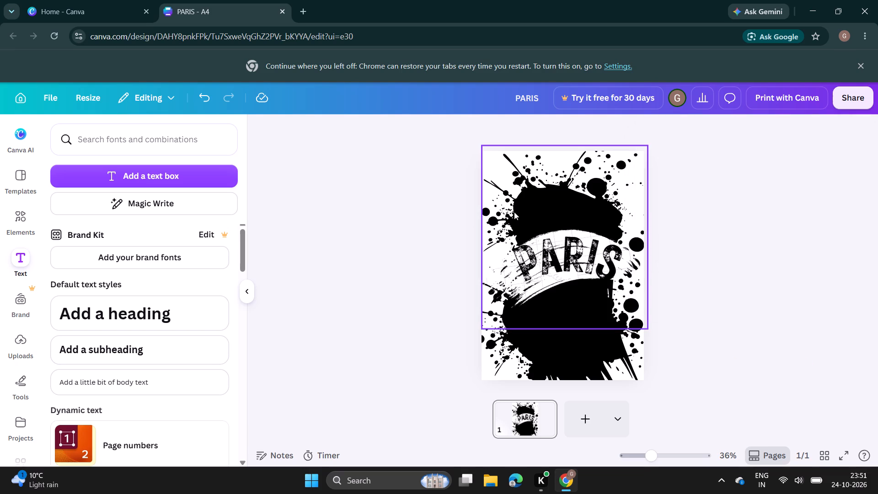
Delete both black ink splatters, the upper and the lower one, from the page.
{"action": "left_click_drag", "start_coordinate": [490, 154], "coordinate": [521, 177]}
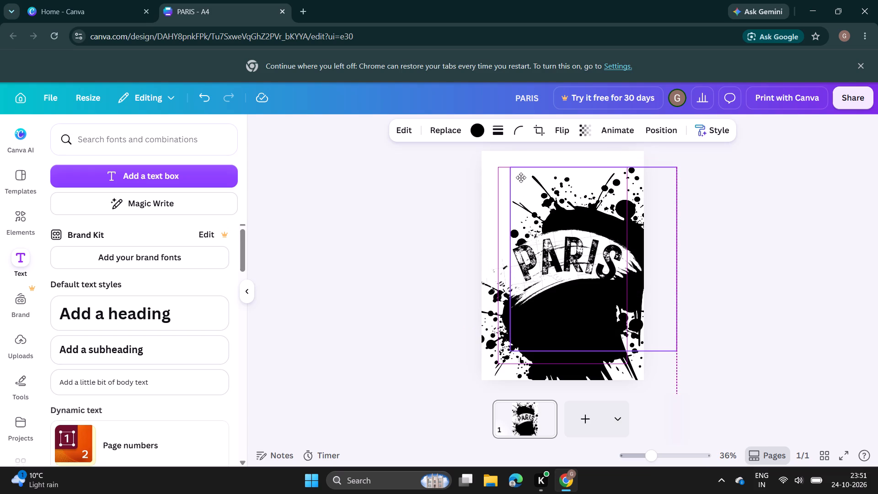
{"action": "left_click_drag", "start_coordinate": [521, 177], "coordinate": [518, 177]}
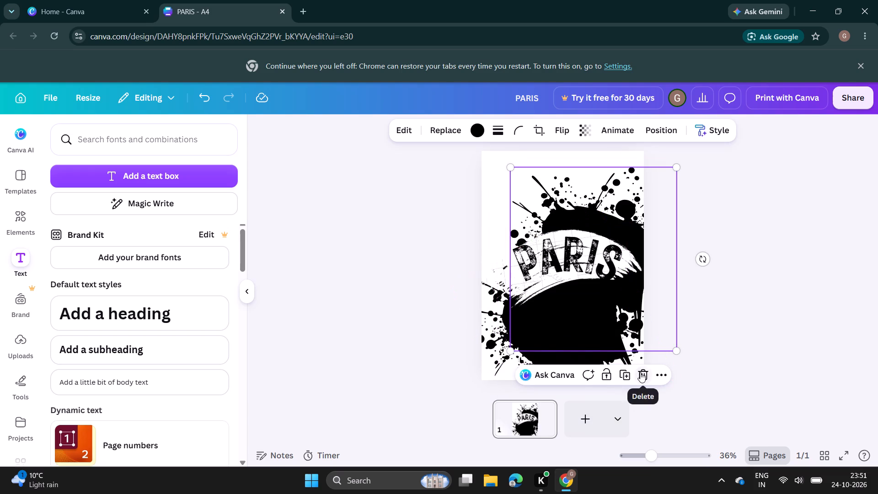
{"action": "left_click", "coordinate": [640, 372]}
{"action": "left_click", "coordinate": [608, 336]}
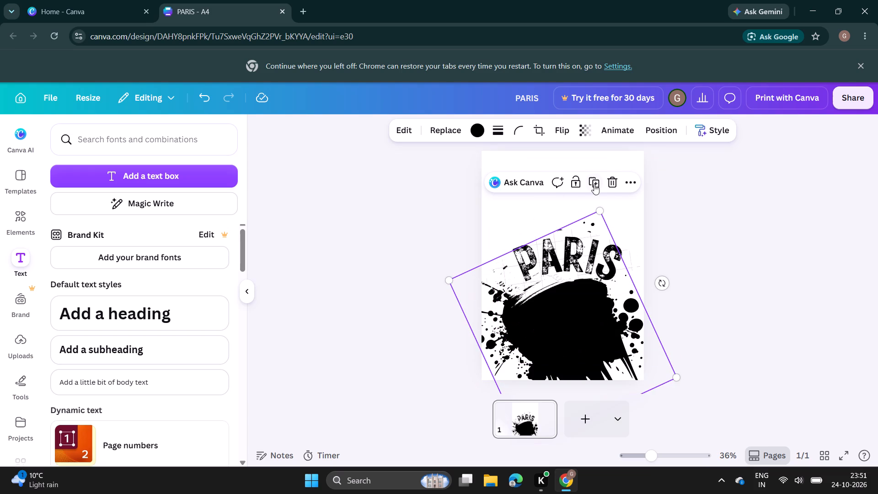
{"action": "left_click", "coordinate": [616, 186]}
Delete the white brush stroke behind the "PARIS" heading, keeping only the heading on the page.
{"action": "left_click", "coordinate": [584, 248]}
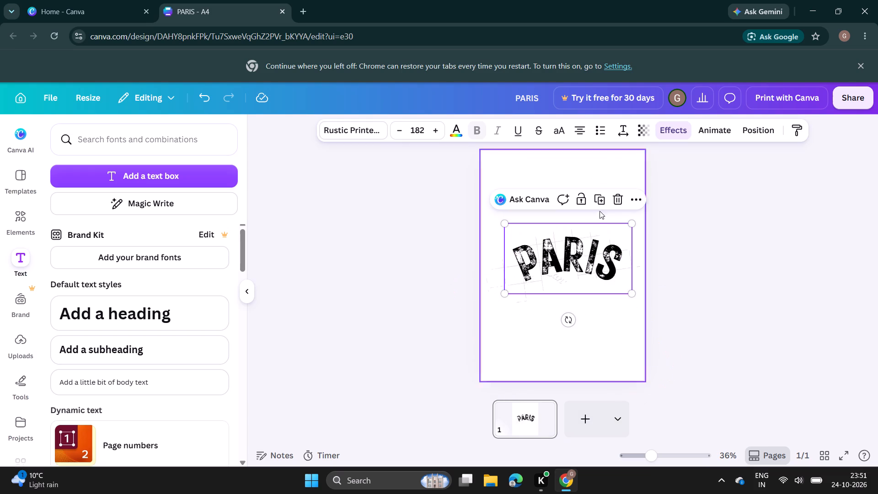
{"action": "left_click", "coordinate": [562, 231]}
{"action": "left_click", "coordinate": [561, 247]}
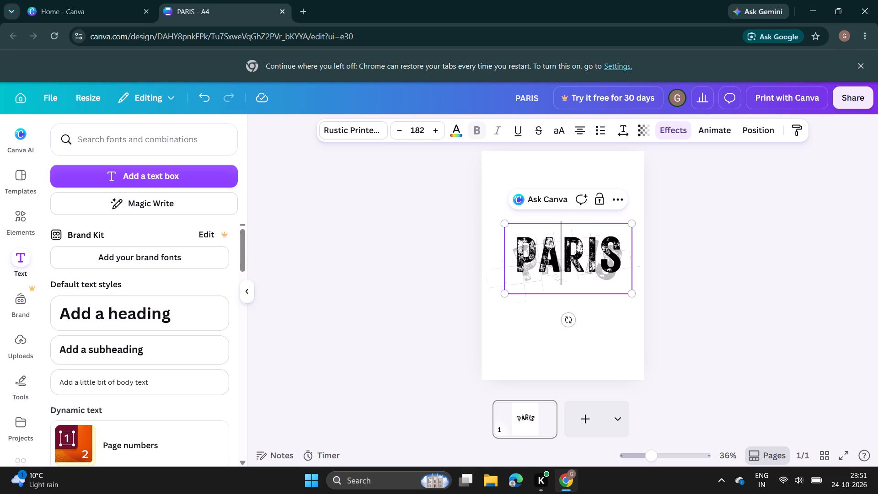
{"action": "left_click", "coordinate": [615, 197]}
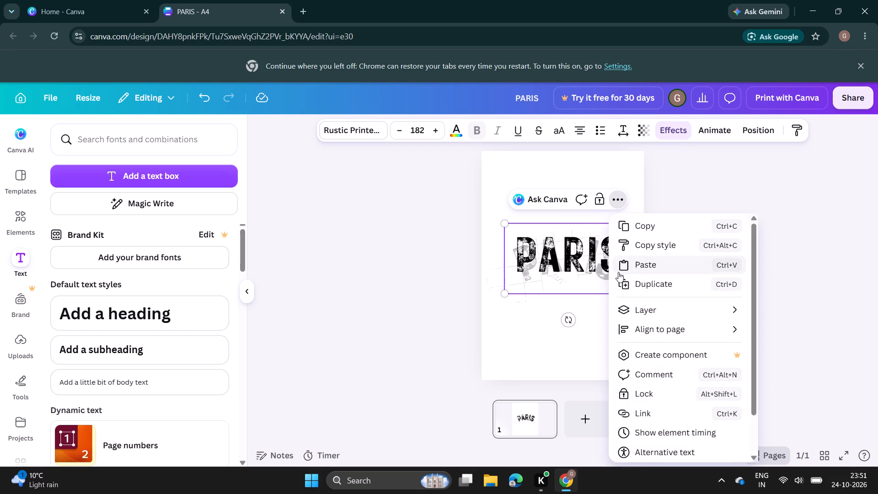
{"action": "left_click", "coordinate": [578, 307]}
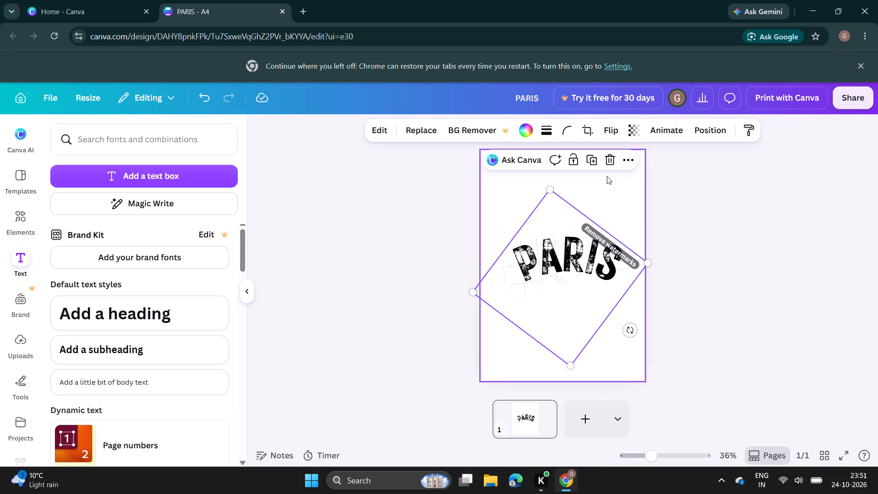
{"action": "left_click", "coordinate": [607, 162]}
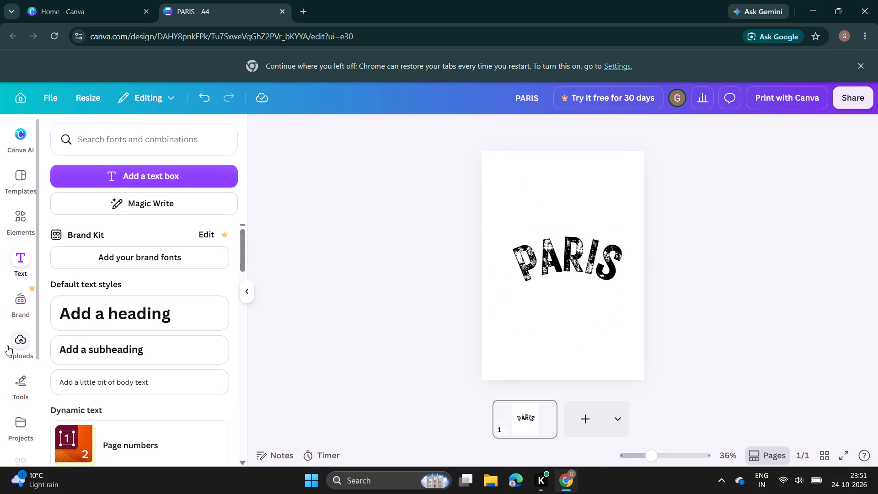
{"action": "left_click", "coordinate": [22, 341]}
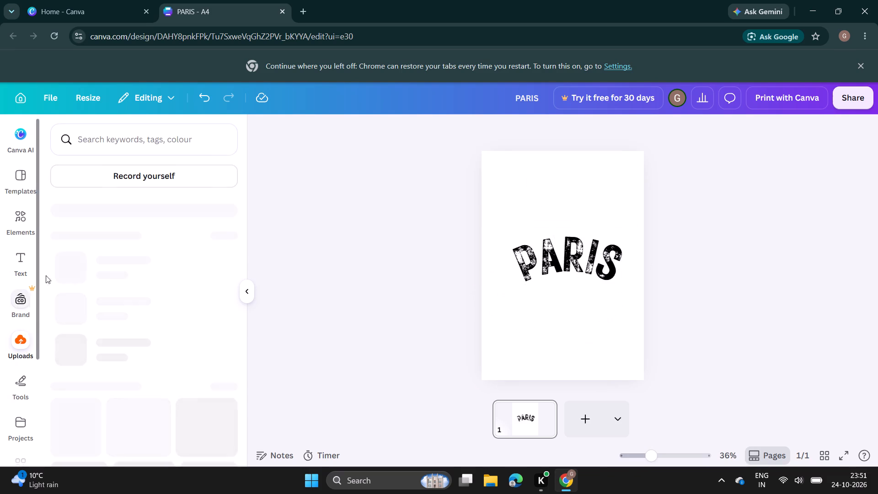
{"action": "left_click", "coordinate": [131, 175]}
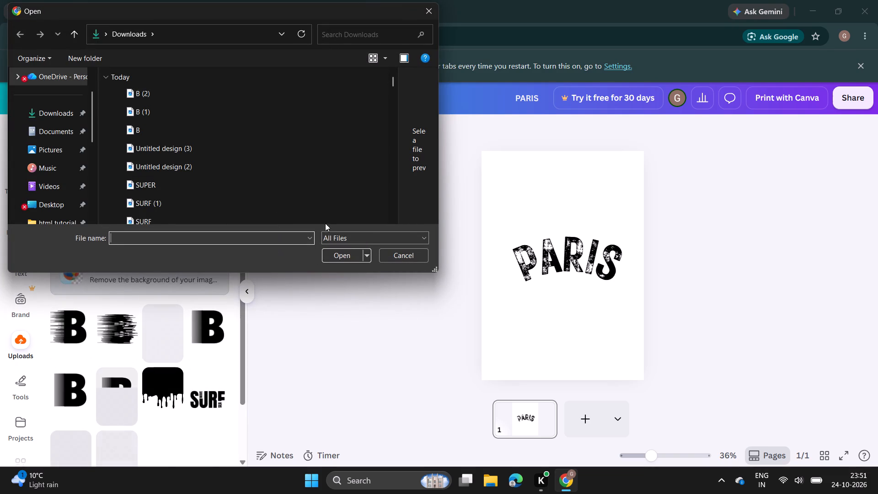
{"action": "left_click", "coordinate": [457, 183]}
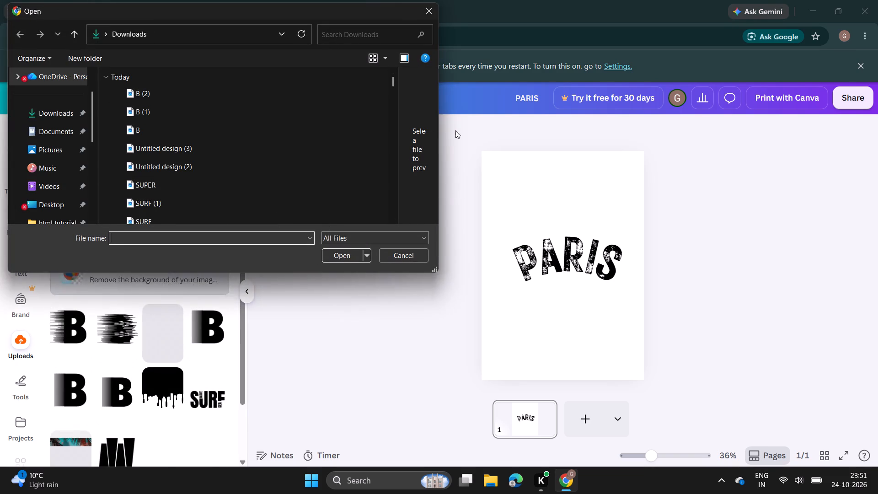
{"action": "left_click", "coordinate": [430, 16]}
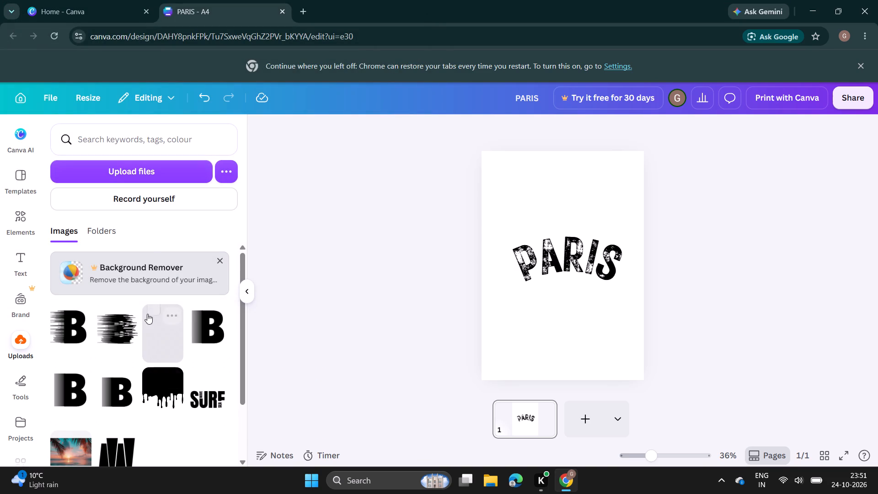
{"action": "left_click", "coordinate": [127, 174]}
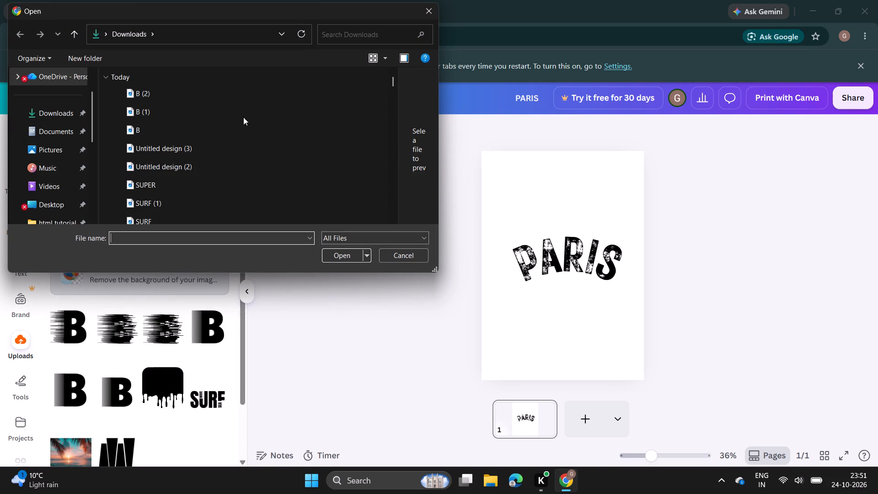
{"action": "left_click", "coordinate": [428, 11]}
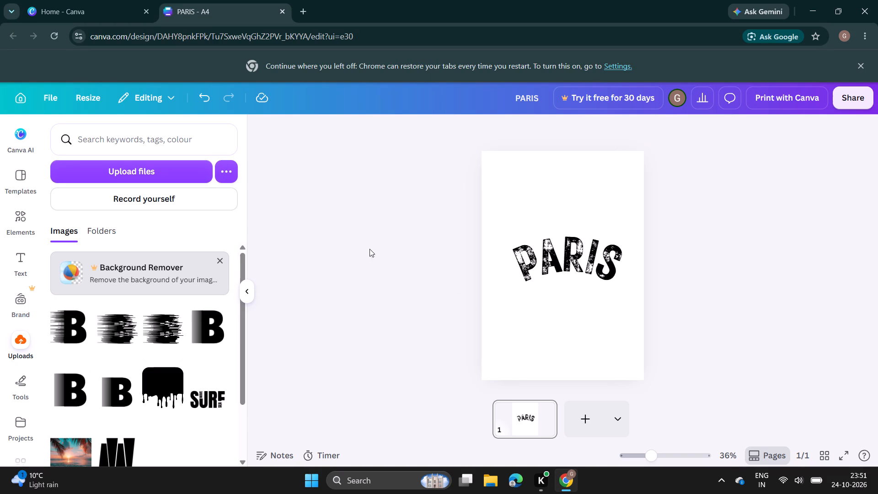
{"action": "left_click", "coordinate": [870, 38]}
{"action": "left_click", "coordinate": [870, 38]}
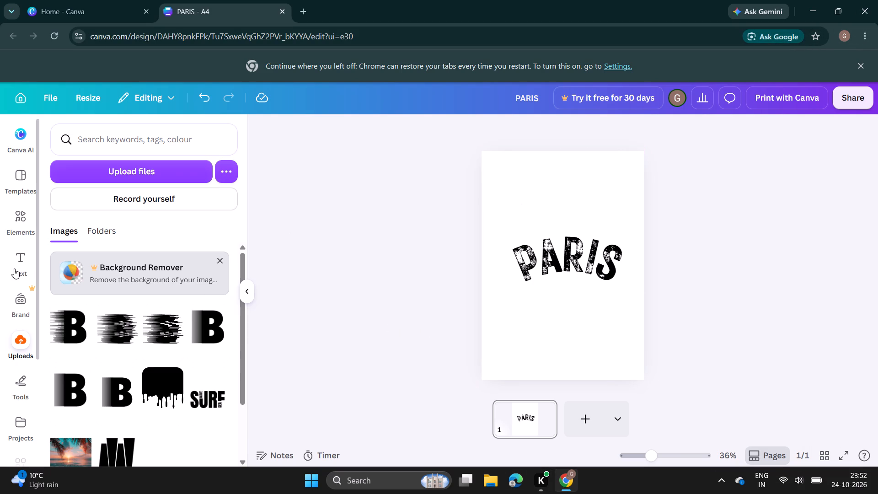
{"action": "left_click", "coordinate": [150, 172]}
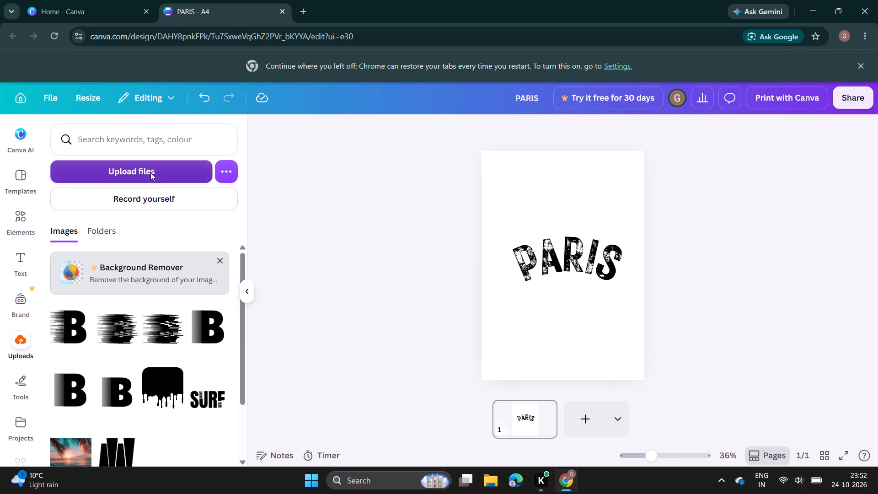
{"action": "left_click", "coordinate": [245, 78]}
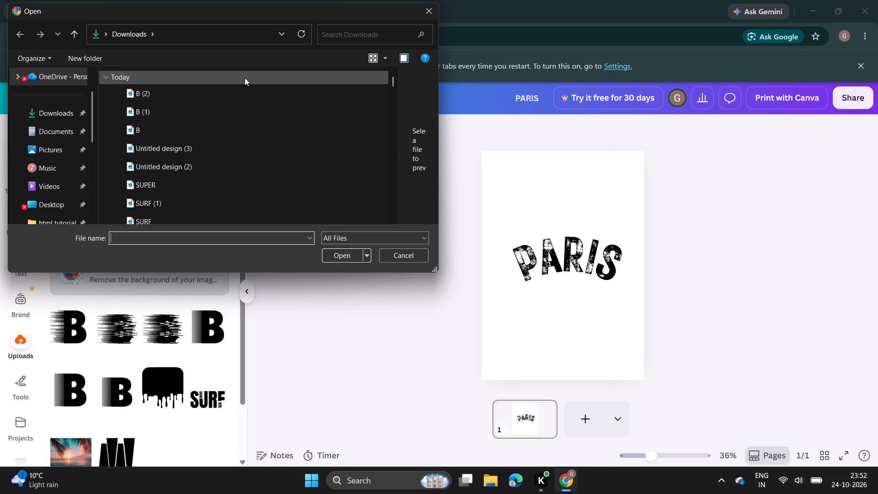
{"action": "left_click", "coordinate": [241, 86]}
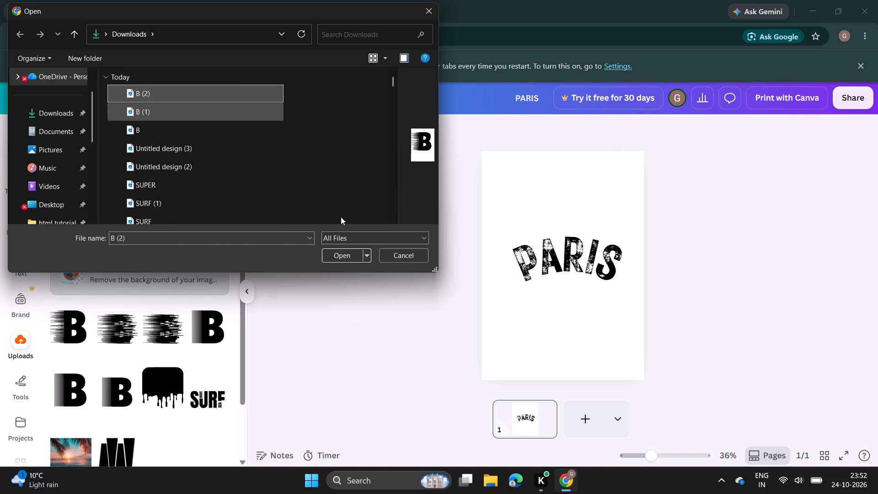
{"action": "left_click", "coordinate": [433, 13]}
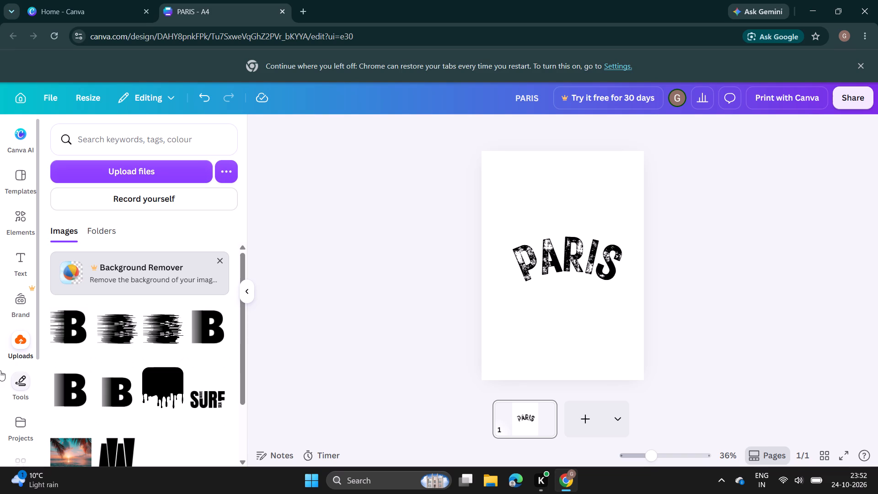
Delete the curved "PARIS" heading so the page is empty.
{"action": "left_click", "coordinate": [26, 207]}
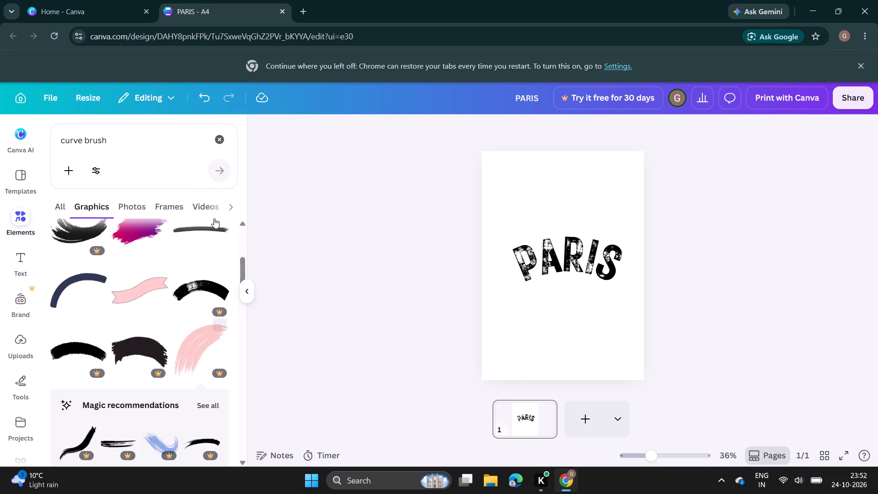
{"action": "left_click", "coordinate": [219, 142]}
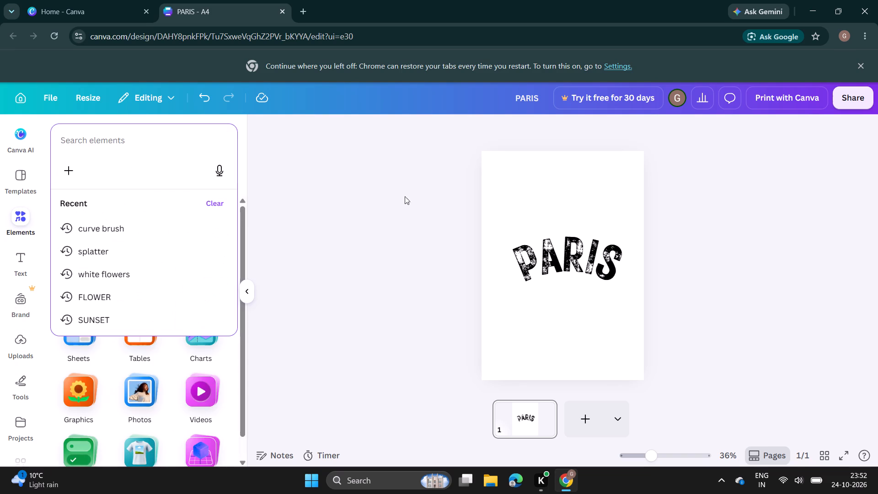
{"action": "left_click", "coordinate": [541, 273]}
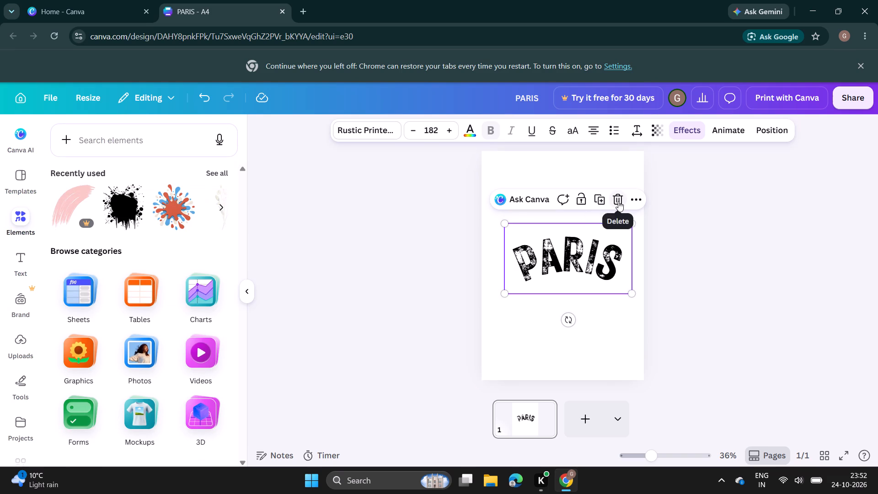
{"action": "left_click", "coordinate": [618, 201]}
Add the recently used black ink splatter, enlarge it to the full page width and set it slightly above the page's top edge.
{"action": "left_click", "coordinate": [129, 199]}
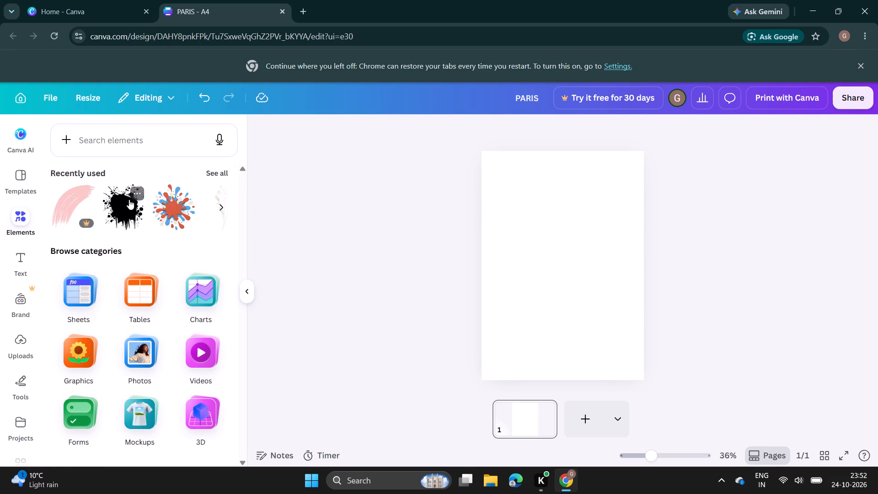
{"action": "left_click_drag", "start_coordinate": [577, 276], "coordinate": [530, 200]}
{"action": "left_click_drag", "start_coordinate": [544, 220], "coordinate": [651, 271]}
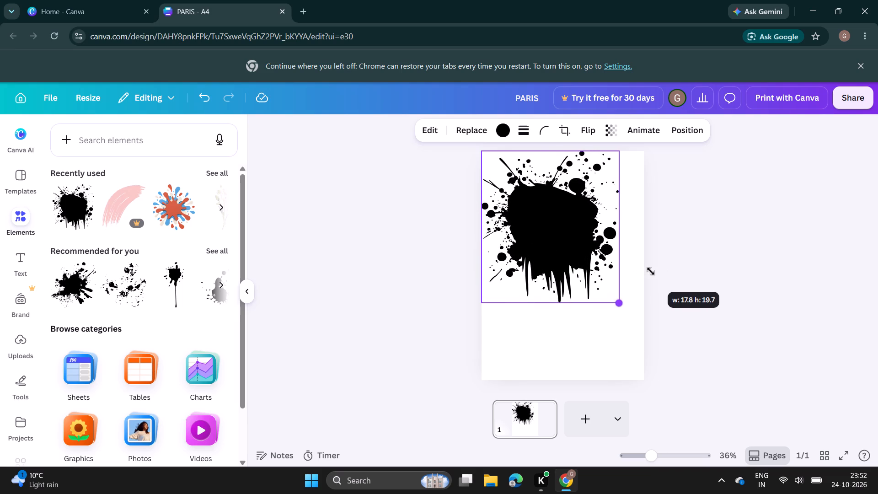
{"action": "left_click_drag", "start_coordinate": [651, 271], "coordinate": [711, 262]}
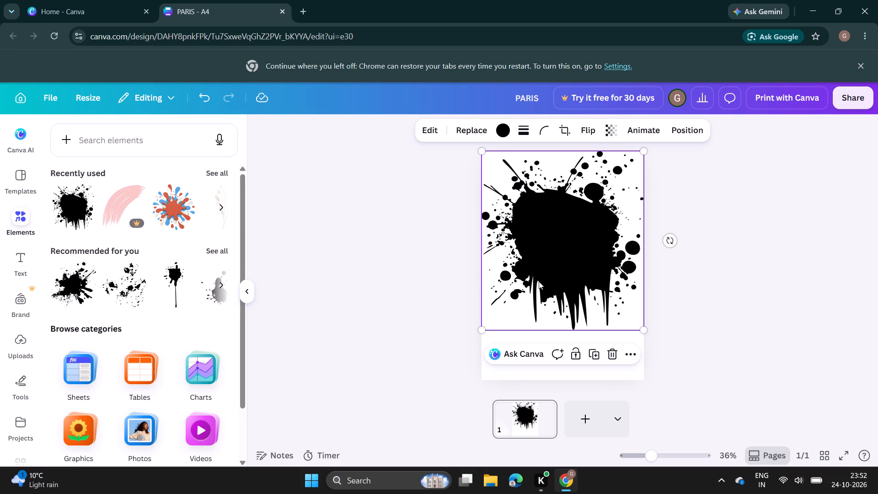
{"action": "left_click_drag", "start_coordinate": [539, 280], "coordinate": [535, 267]}
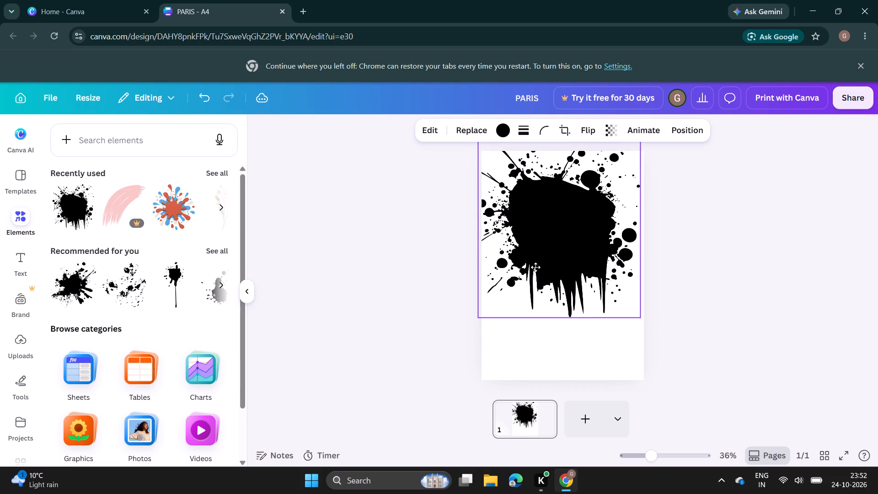
{"action": "left_click_drag", "start_coordinate": [535, 267], "coordinate": [539, 272]}
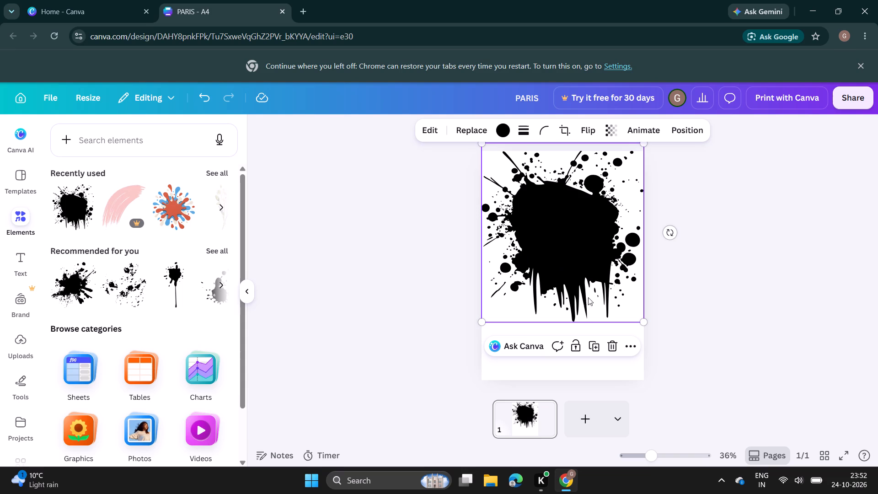
Duplicate the black splatter, move the copy over the lower part of the page and rotate it slightly counterclockwise.
{"action": "left_click", "coordinate": [590, 345]}
{"action": "left_click_drag", "start_coordinate": [597, 238], "coordinate": [590, 307]}
{"action": "left_click_drag", "start_coordinate": [665, 311], "coordinate": [666, 311]}
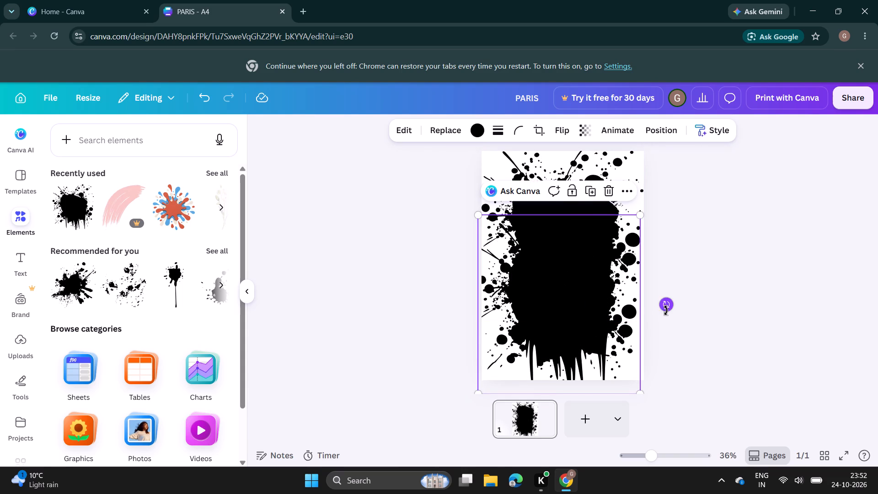
{"action": "left_click_drag", "start_coordinate": [666, 311], "coordinate": [665, 291]}
{"action": "left_click_drag", "start_coordinate": [541, 291], "coordinate": [541, 298]}
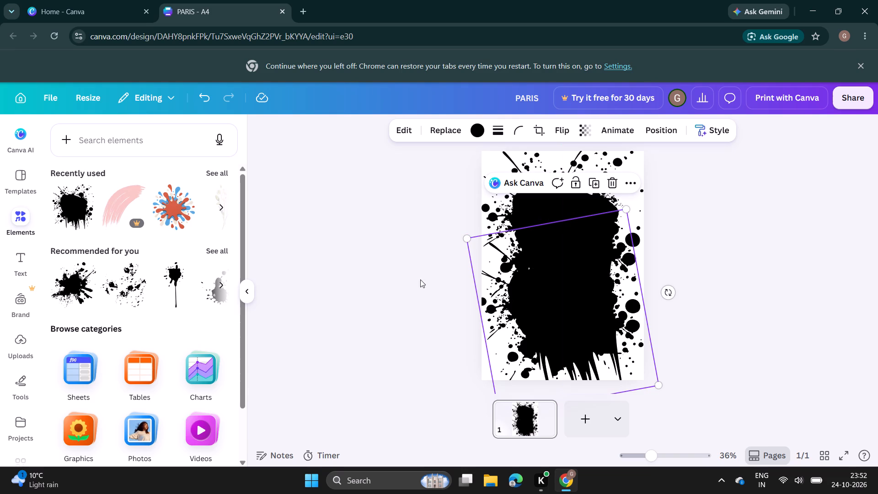
Add the recently used pink curved brush stroke over the splatters and rotate it clockwise into an upward arch.
{"action": "left_click", "coordinate": [125, 209]}
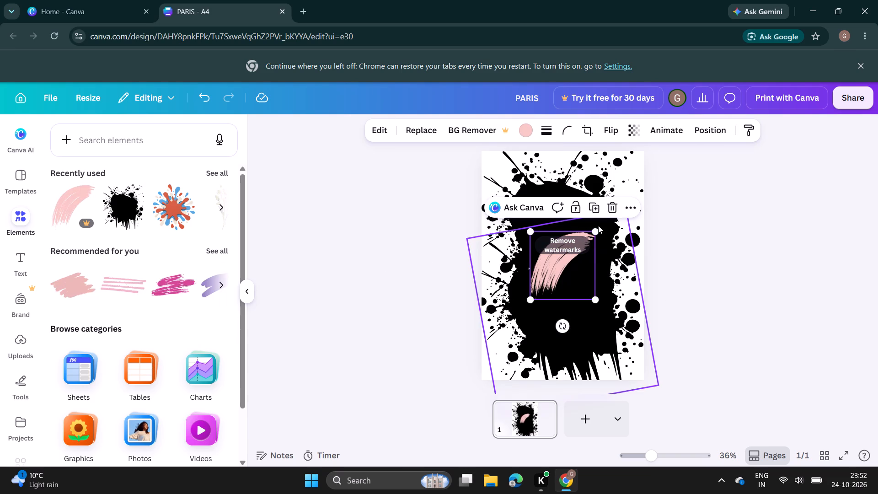
{"action": "left_click_drag", "start_coordinate": [561, 326], "coordinate": [547, 326]}
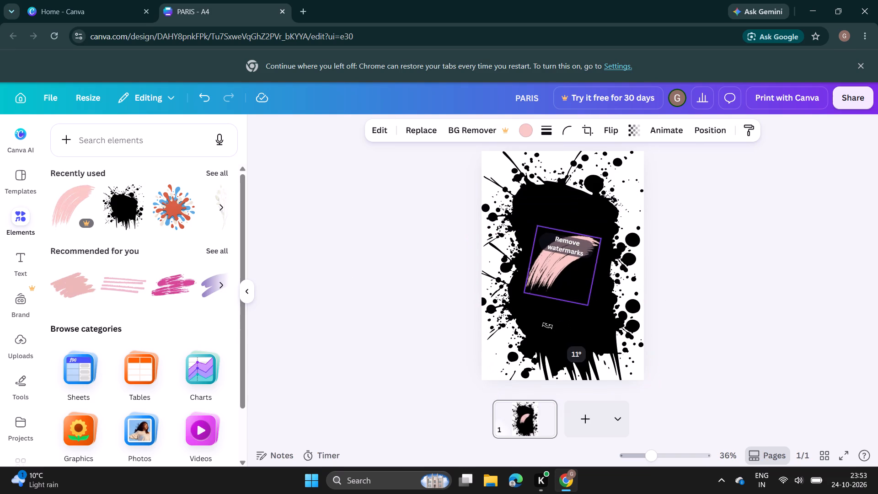
{"action": "left_click_drag", "start_coordinate": [547, 326], "coordinate": [521, 315]}
Enlarge the pink brush stroke to nearly the page width and centre it across the middle of the splatters.
{"action": "left_click_drag", "start_coordinate": [516, 270], "coordinate": [515, 270]}
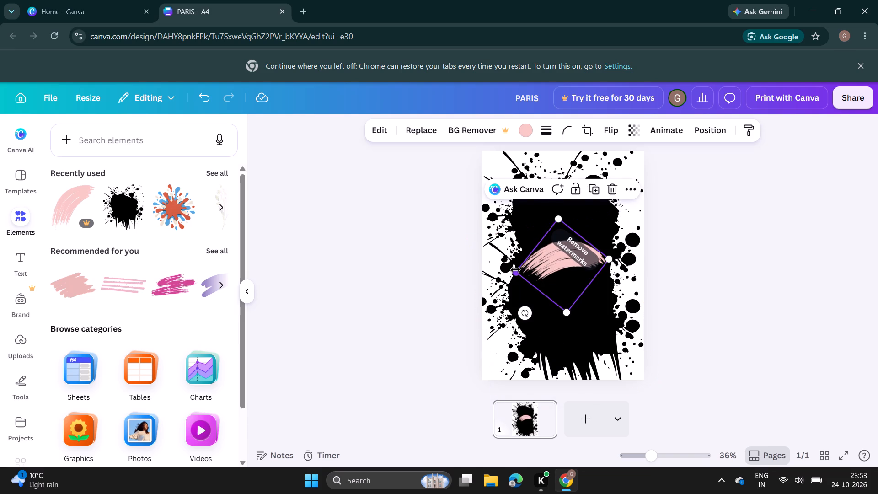
{"action": "left_click_drag", "start_coordinate": [515, 270], "coordinate": [487, 271]}
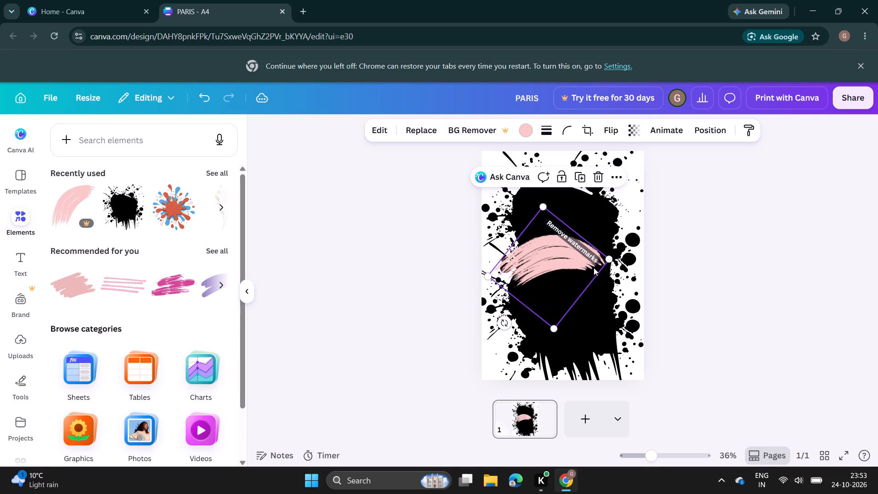
{"action": "left_click_drag", "start_coordinate": [607, 258], "coordinate": [634, 293]}
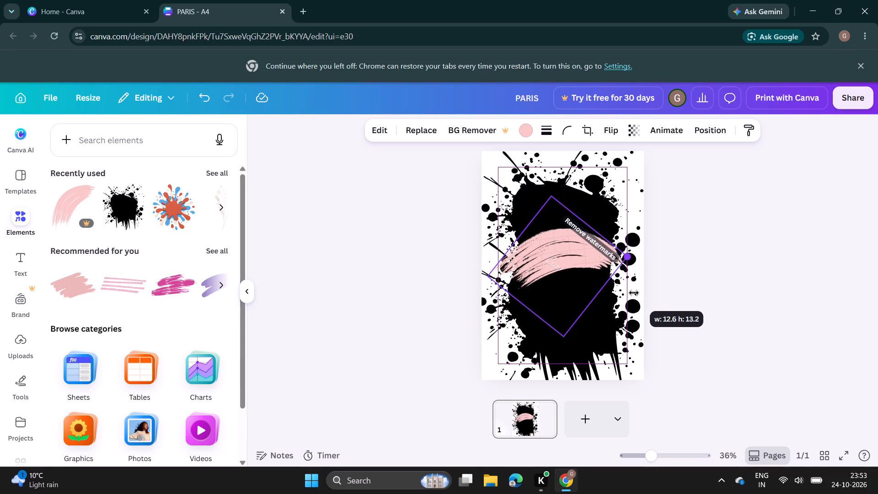
{"action": "left_click_drag", "start_coordinate": [634, 293], "coordinate": [638, 298]}
{"action": "left_click_drag", "start_coordinate": [579, 260], "coordinate": [571, 269]}
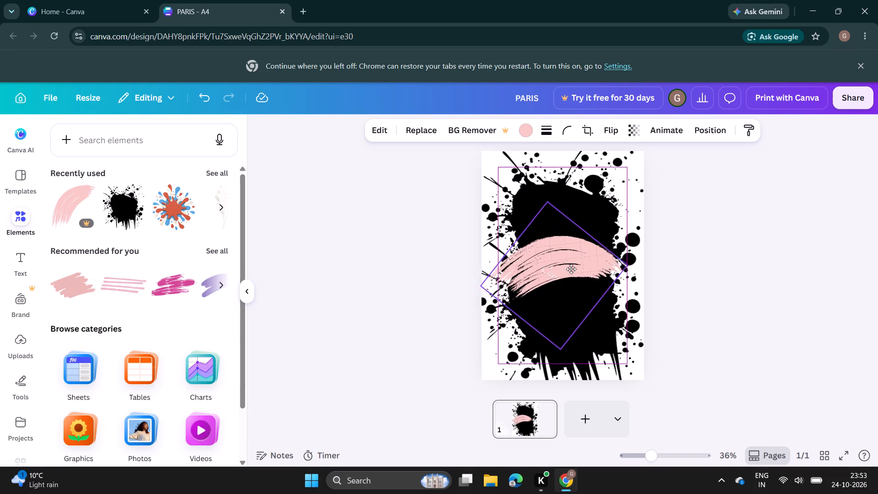
{"action": "left_click_drag", "start_coordinate": [571, 269], "coordinate": [576, 268]}
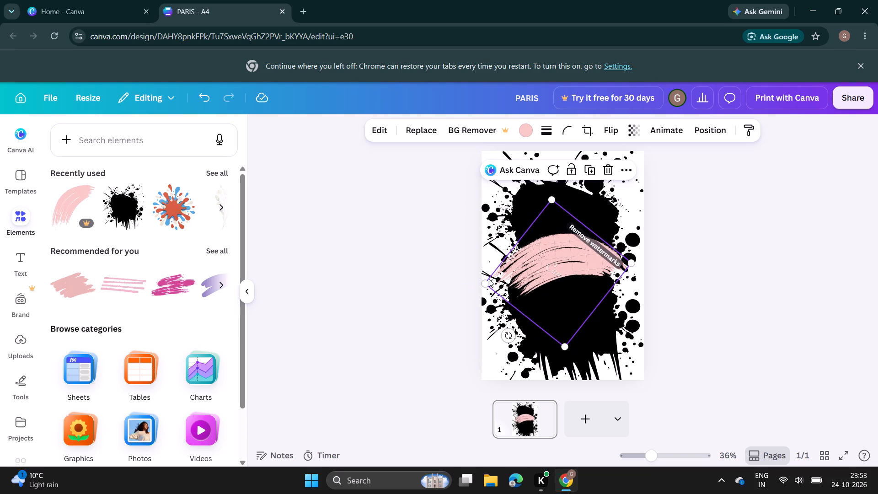
{"action": "left_click_drag", "start_coordinate": [483, 283], "coordinate": [478, 284]}
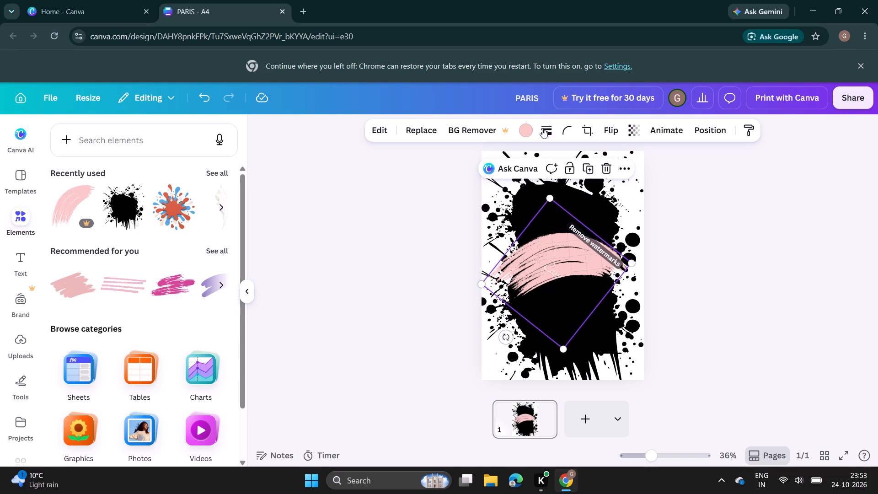
Recolour the pink brush stroke to white.
{"action": "left_click", "coordinate": [529, 128]}
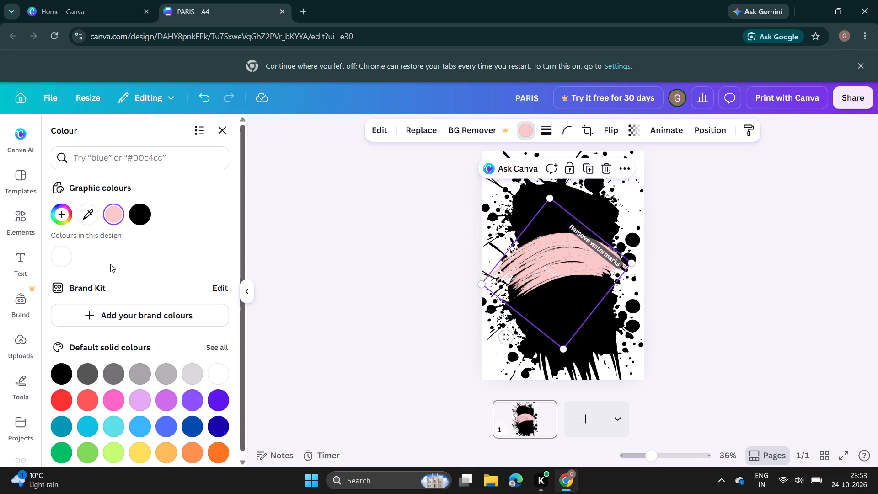
{"action": "left_click", "coordinate": [68, 260]}
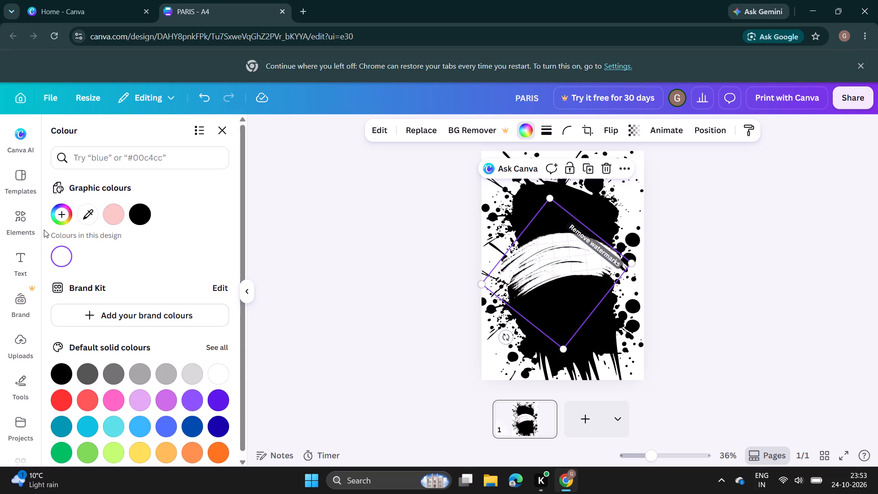
Add a heading text box and enter "PARIS" in it.
{"action": "left_click", "coordinate": [19, 260]}
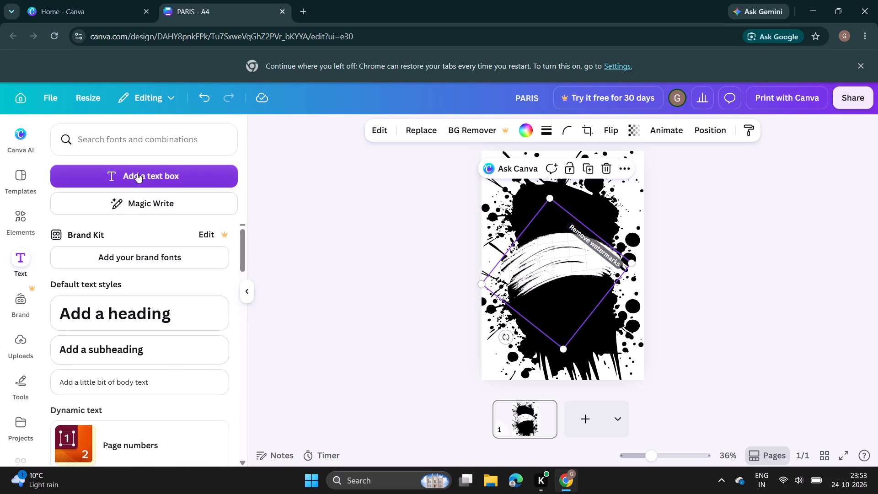
{"action": "left_click", "coordinate": [124, 311]}
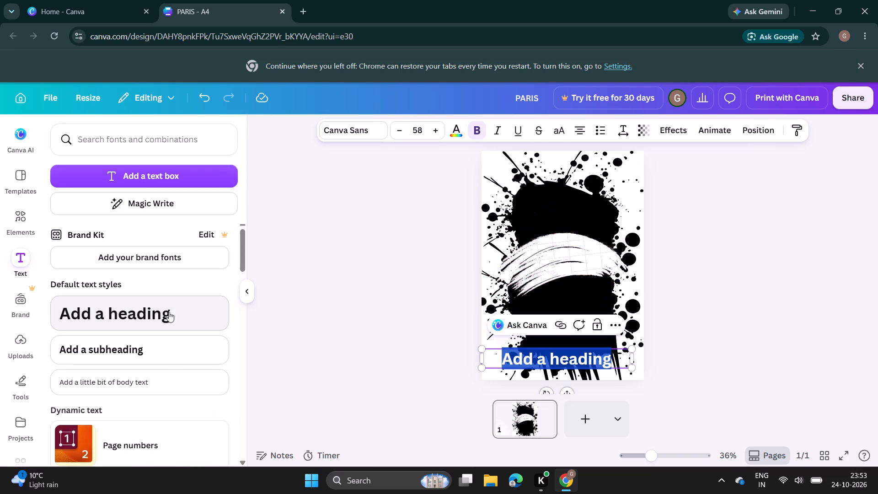
{"action": "key", "text": "BackSpace"}
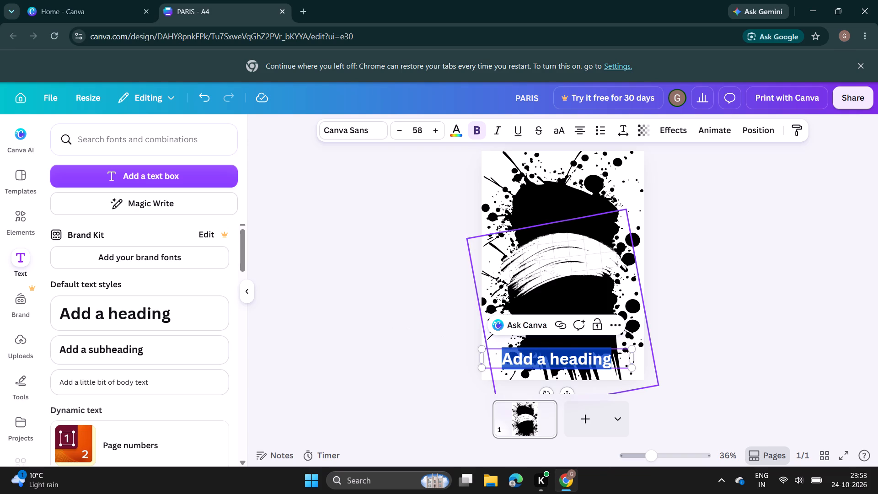
{"action": "type", "text": "PAR"}
{"action": "key", "text": "i"}
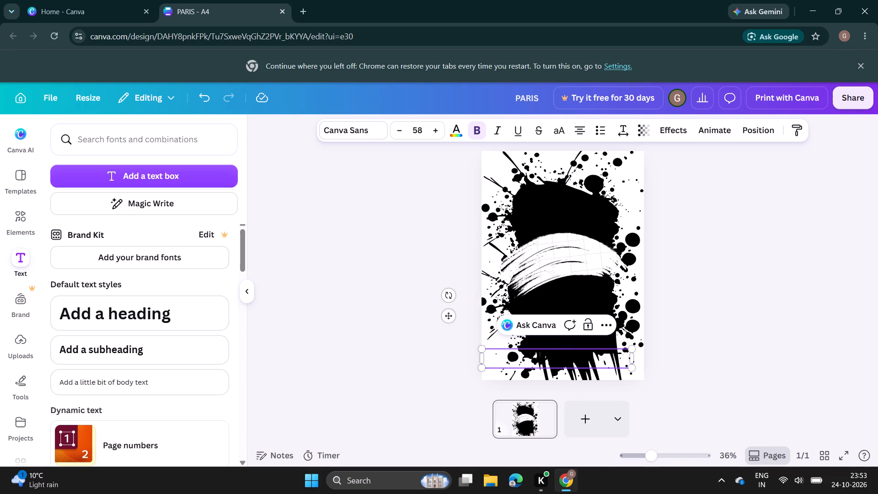
{"action": "key", "text": "s"}
Move the heading text from the bottom of the page up onto the white brush stroke.
{"action": "left_click_drag", "start_coordinate": [548, 361], "coordinate": [551, 268]}
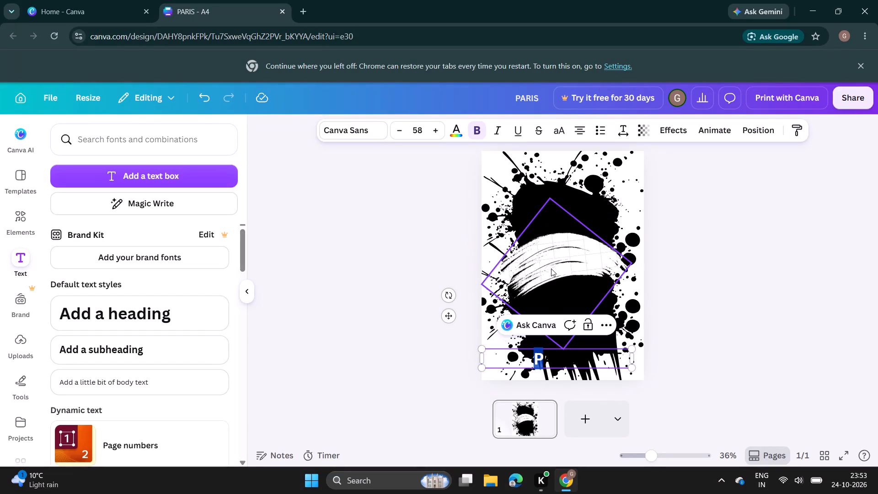
{"action": "left_click_drag", "start_coordinate": [551, 268], "coordinate": [552, 264]}
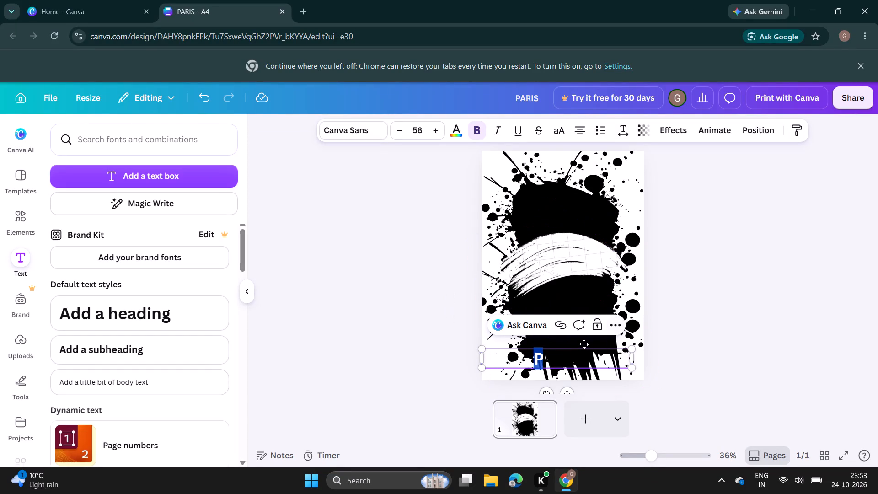
{"action": "key", "text": "a"}
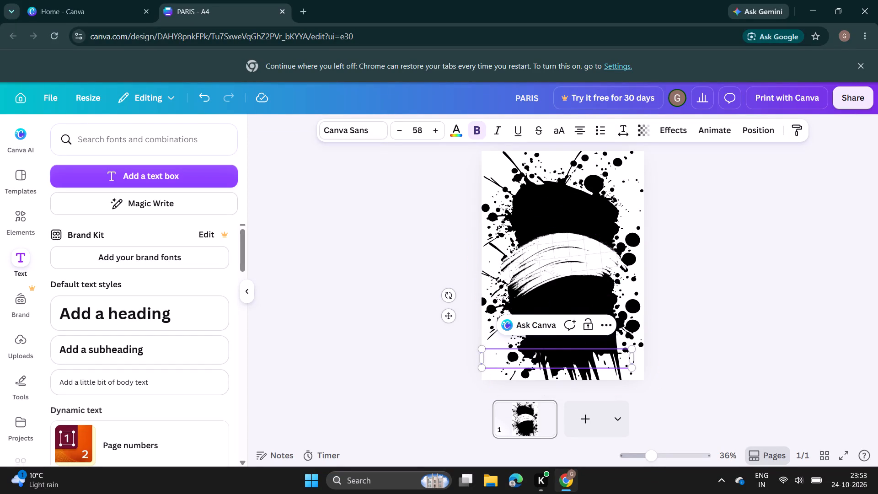
{"action": "left_click", "coordinate": [596, 364]}
{"action": "left_click_drag", "start_coordinate": [602, 360], "coordinate": [604, 283]}
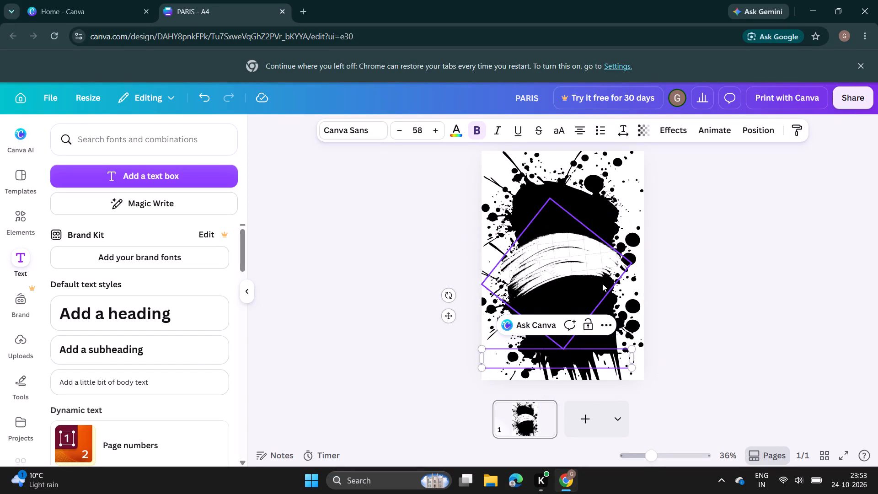
{"action": "left_click", "coordinate": [703, 308]}
{"action": "left_click_drag", "start_coordinate": [584, 355], "coordinate": [584, 354]}
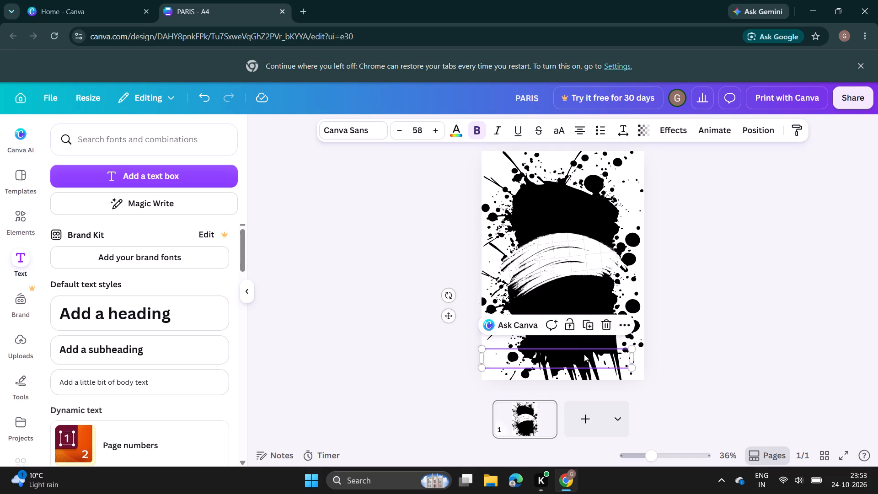
{"action": "left_click_drag", "start_coordinate": [584, 354], "coordinate": [590, 259]}
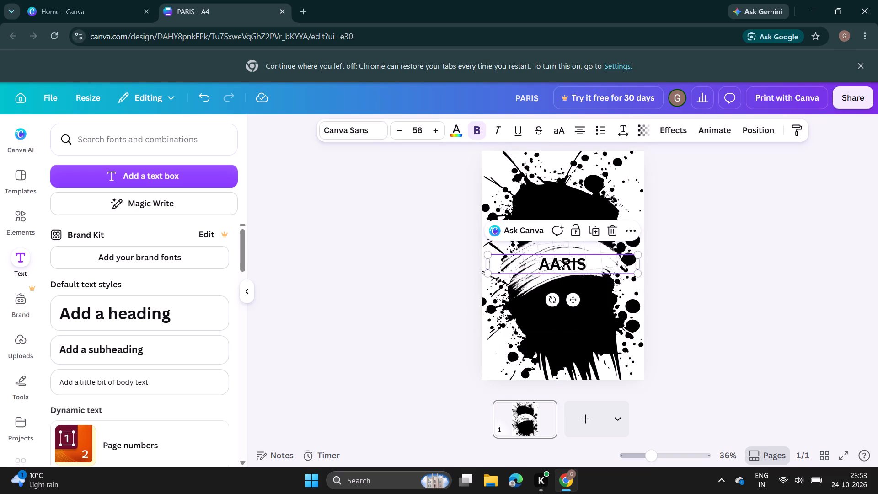
Correct the heading's first letter to P so that it reads "PARIS".
{"action": "left_click", "coordinate": [551, 259]}
{"action": "left_click", "coordinate": [551, 259]}
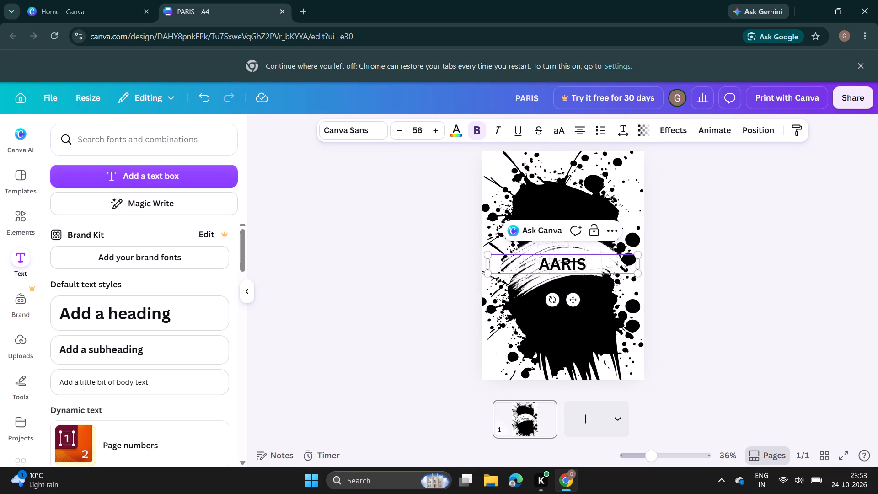
{"action": "key", "text": "BackSpace"}
{"action": "key", "text": "p"}
Set the heading's font to Rustic Printed Stamp and enlarge the text to about size 91.
{"action": "left_click", "coordinate": [364, 129]}
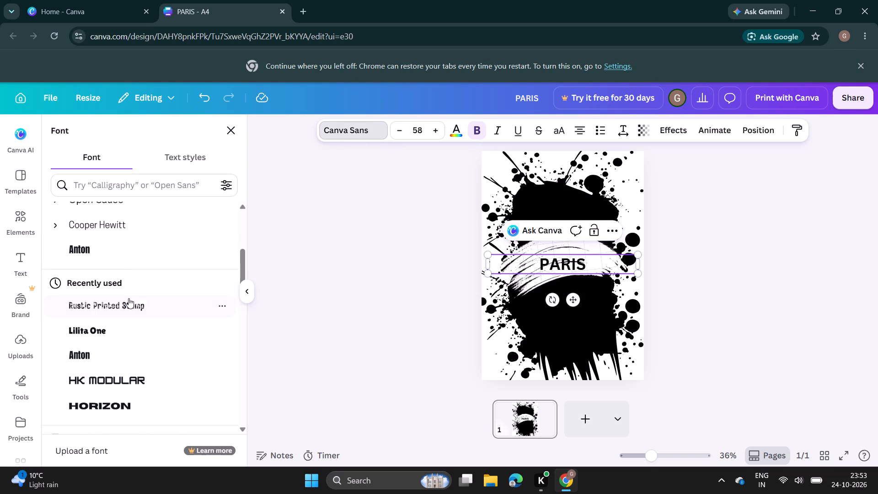
{"action": "left_click", "coordinate": [128, 299]}
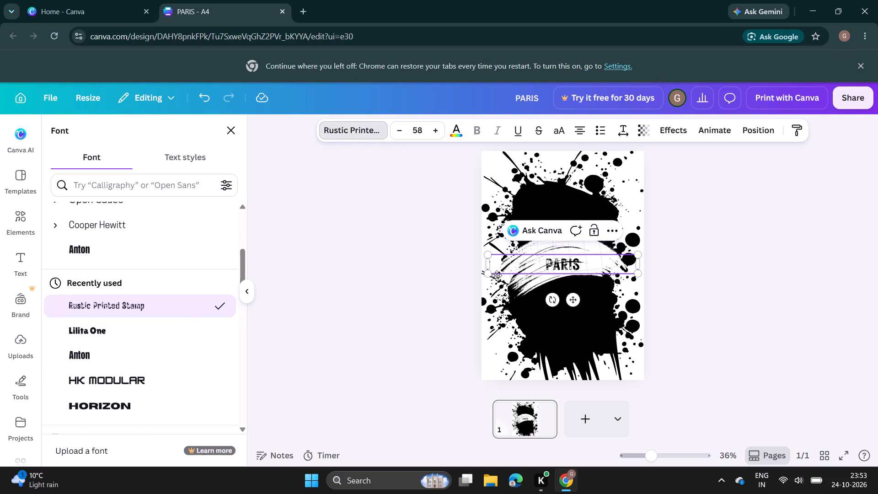
{"action": "left_click_drag", "start_coordinate": [484, 253], "coordinate": [399, 241]}
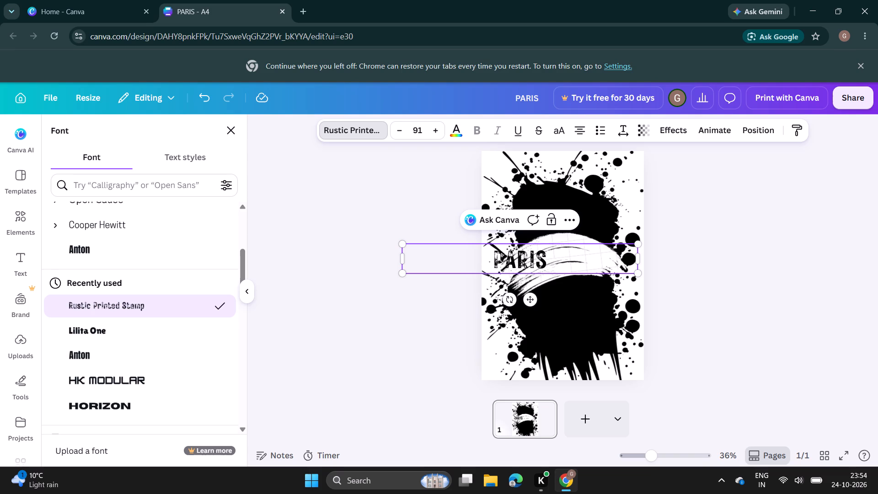
Nudge the white brush stroke slightly to the right across the splatters.
{"action": "left_click", "coordinate": [578, 253]}
{"action": "left_click", "coordinate": [558, 301]}
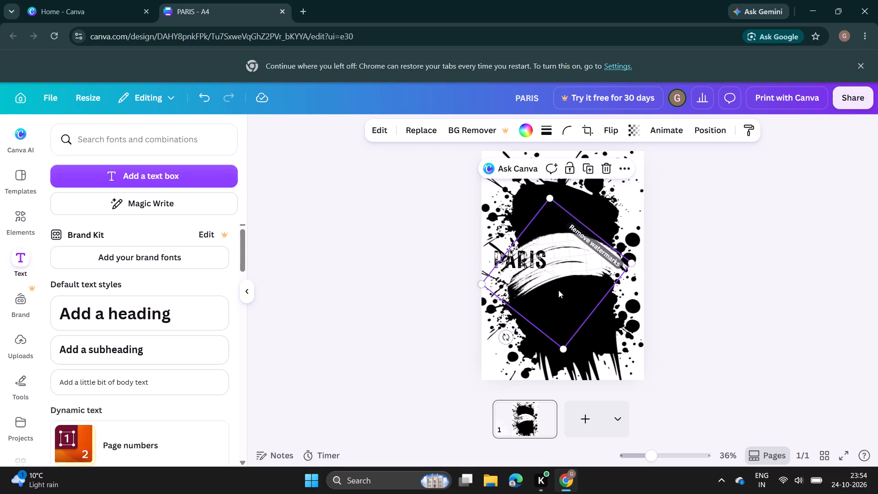
{"action": "left_click", "coordinate": [559, 255]}
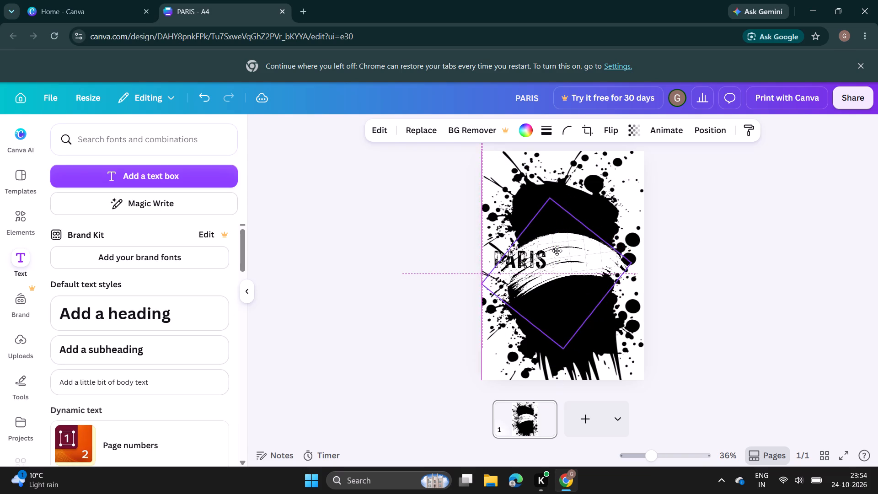
{"action": "left_click_drag", "start_coordinate": [509, 256], "coordinate": [525, 258]}
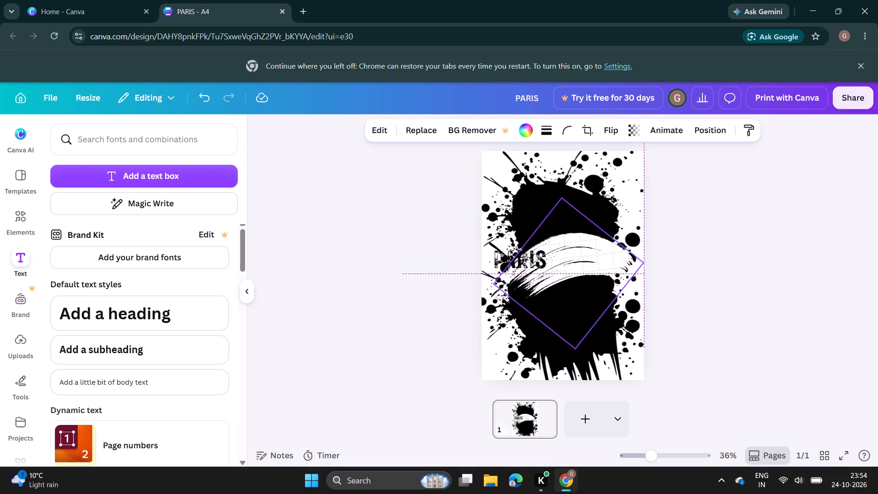
{"action": "left_click_drag", "start_coordinate": [525, 258], "coordinate": [517, 259]}
{"action": "left_click", "coordinate": [679, 288]}
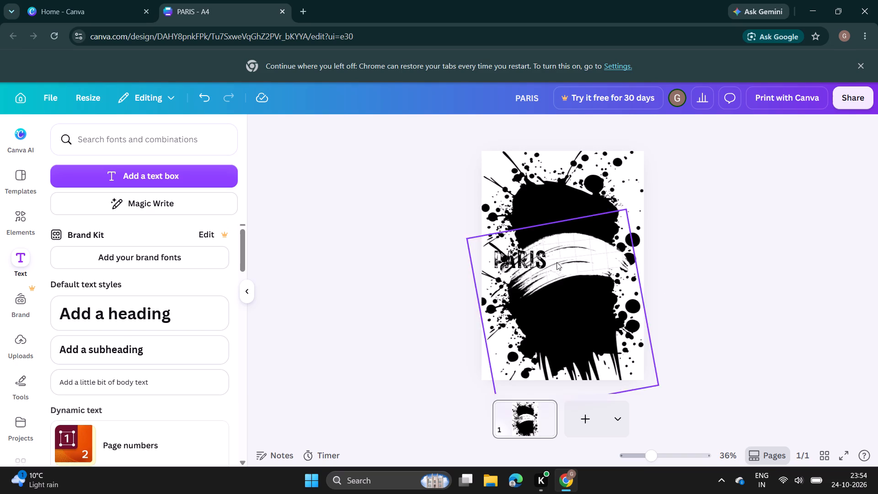
Centre the "PARIS" heading on the white brush stroke and enlarge it to about size 106.
{"action": "left_click_drag", "start_coordinate": [523, 261], "coordinate": [562, 260]}
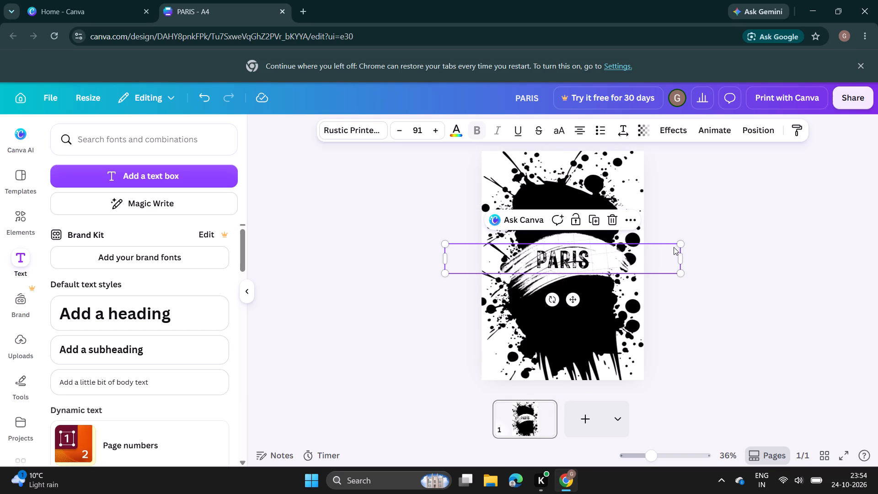
{"action": "left_click_drag", "start_coordinate": [679, 244], "coordinate": [717, 224]}
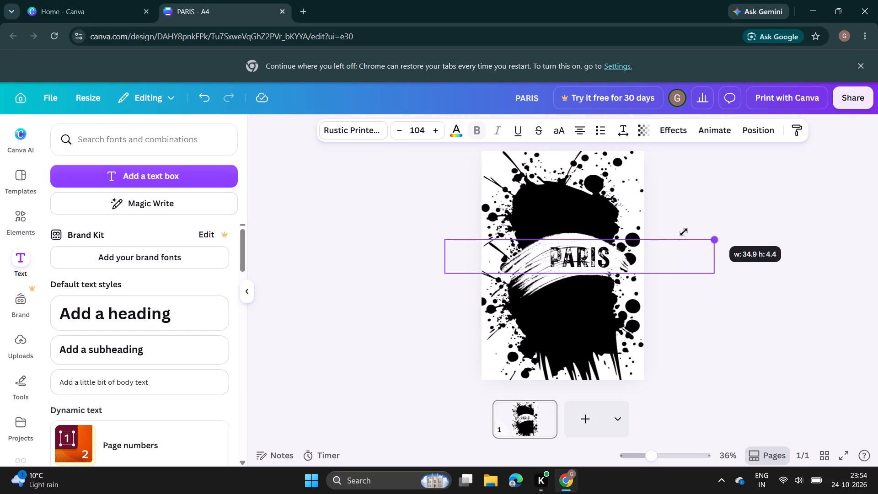
{"action": "left_click_drag", "start_coordinate": [686, 256], "coordinate": [670, 255]}
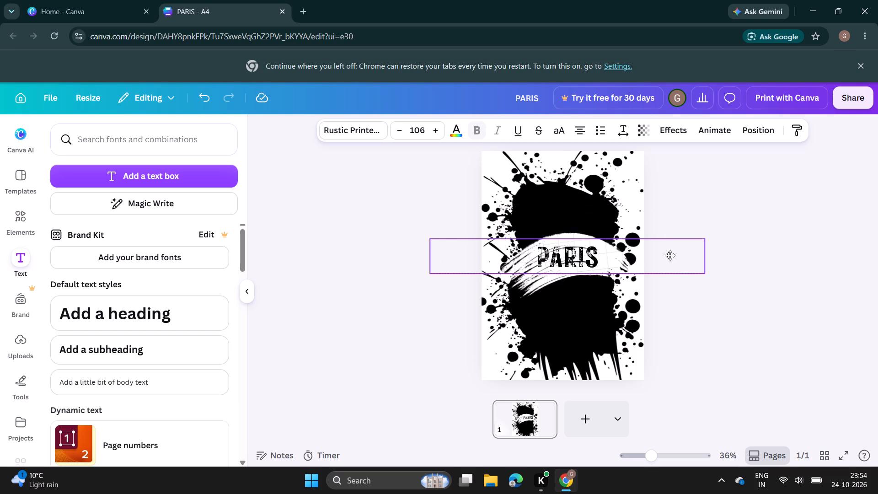
{"action": "left_click_drag", "start_coordinate": [670, 255], "coordinate": [673, 254]}
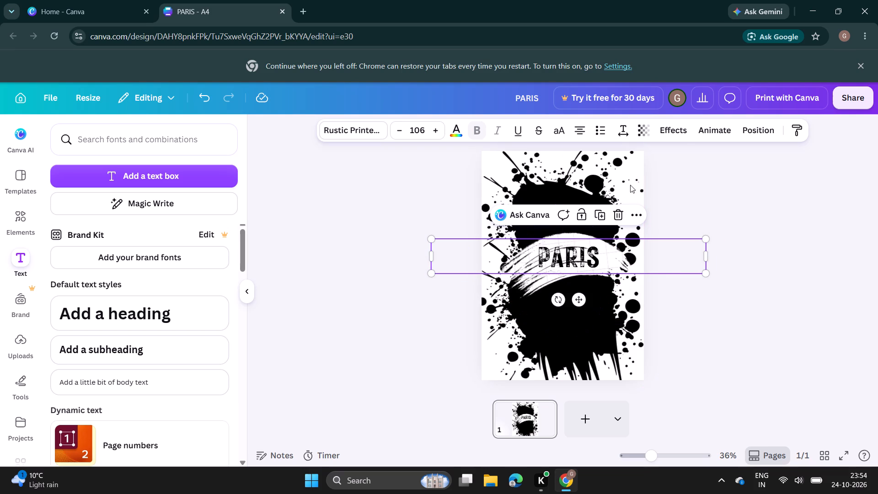
Apply the Curve shape effect to the "PARIS" heading with a curve value of 85 to follow the stroke's arch.
{"action": "left_click", "coordinate": [665, 132]}
{"action": "scroll", "coordinate": [40, 267], "scroll_direction": "down", "scroll_amount": 1}
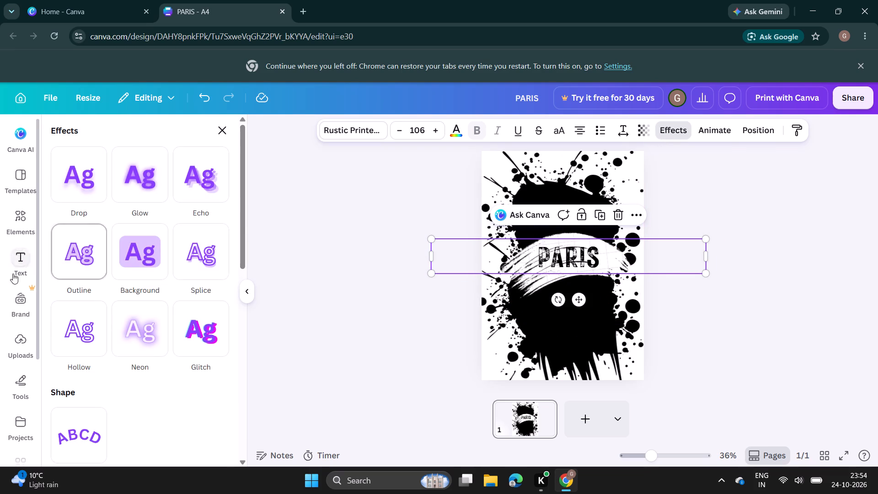
{"action": "scroll", "coordinate": [13, 274], "scroll_direction": "down", "scroll_amount": 1}
{"action": "left_click", "coordinate": [63, 432]}
{"action": "scroll", "coordinate": [116, 403], "scroll_direction": "down", "scroll_amount": 1}
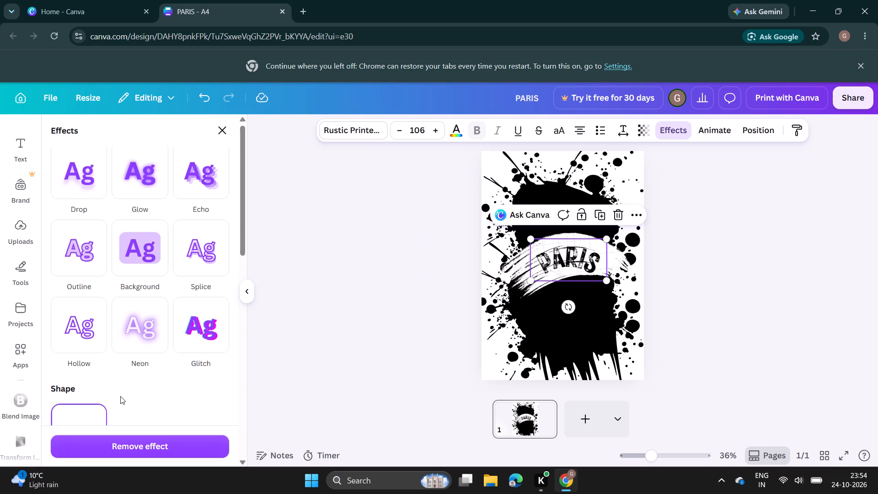
{"action": "scroll", "coordinate": [120, 396], "scroll_direction": "down", "scroll_amount": 3}
{"action": "left_click_drag", "start_coordinate": [146, 285], "coordinate": [142, 285]}
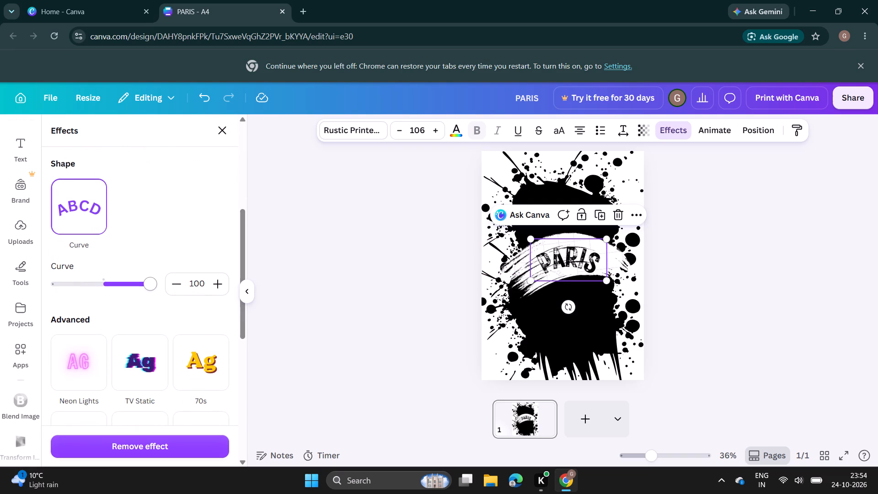
{"action": "left_click_drag", "start_coordinate": [142, 285], "coordinate": [139, 286]}
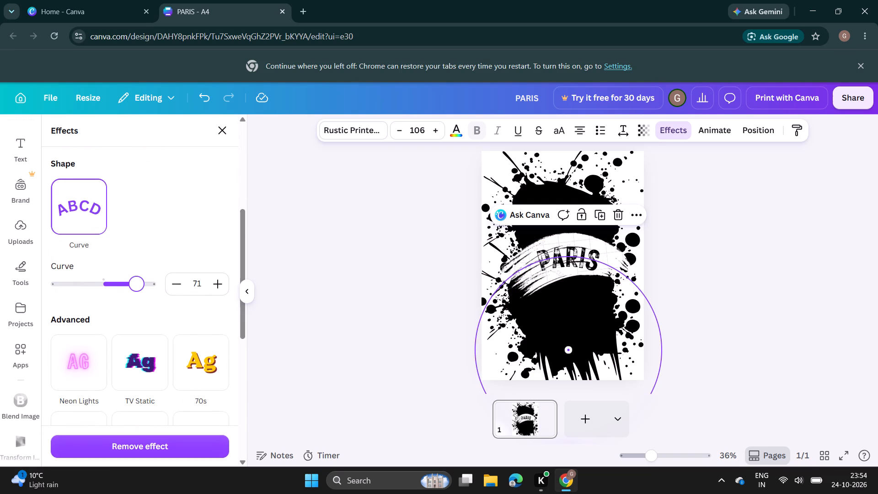
{"action": "left_click_drag", "start_coordinate": [139, 286], "coordinate": [152, 287]}
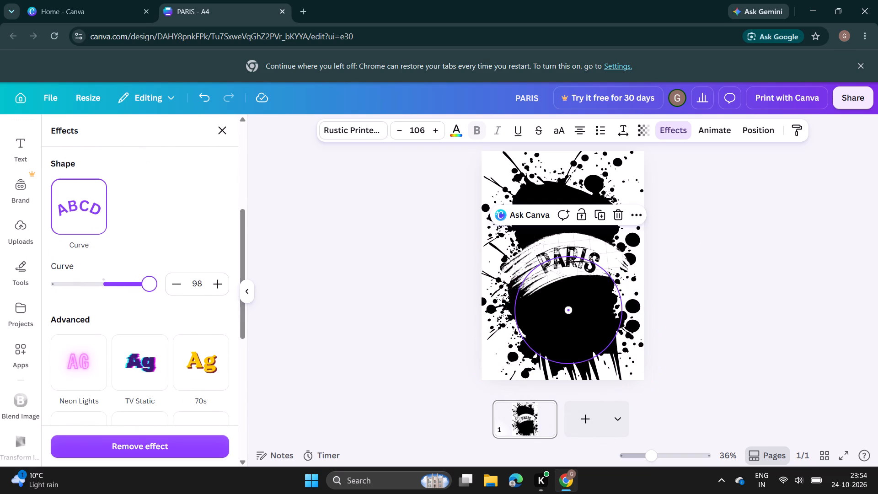
{"action": "left_click_drag", "start_coordinate": [152, 287], "coordinate": [148, 289]}
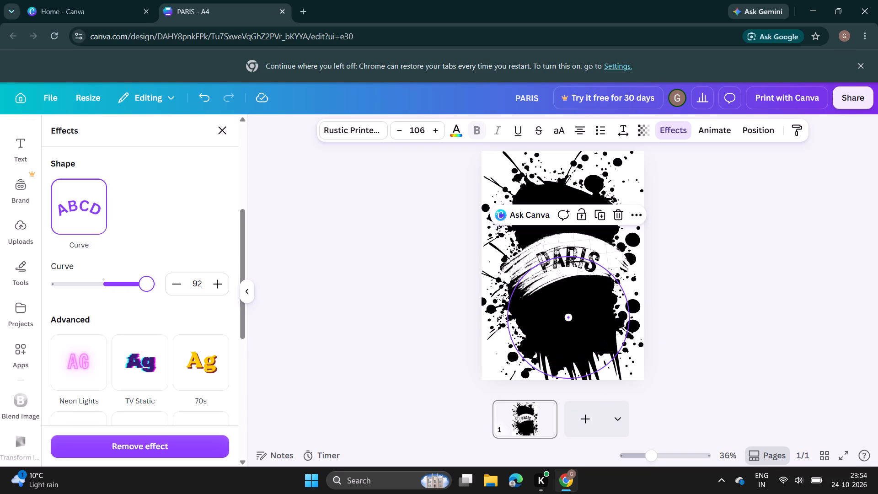
{"action": "left_click_drag", "start_coordinate": [148, 289], "coordinate": [146, 289]}
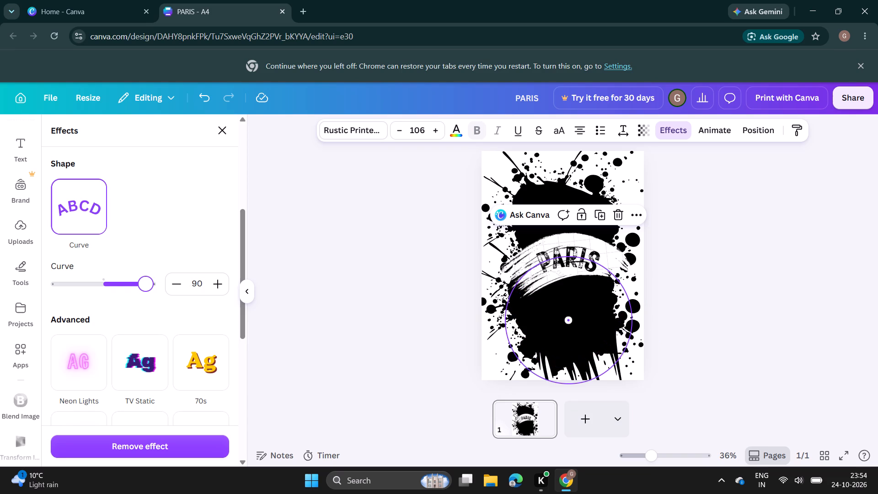
{"action": "left_click_drag", "start_coordinate": [146, 289], "coordinate": [144, 289]}
{"action": "left_click", "coordinate": [216, 285]}
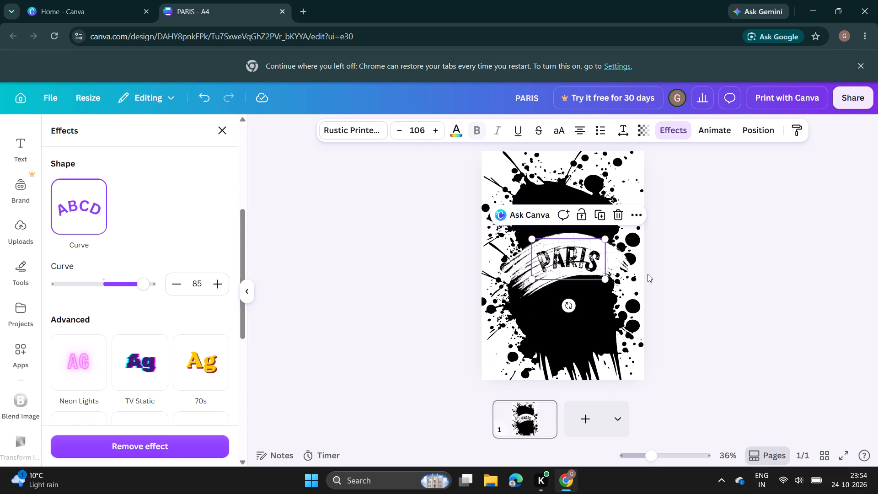
Enlarge the curved "PARIS" heading to about size 137 so it fills more of the white brush stroke.
{"action": "left_click_drag", "start_coordinate": [605, 238], "coordinate": [618, 233]}
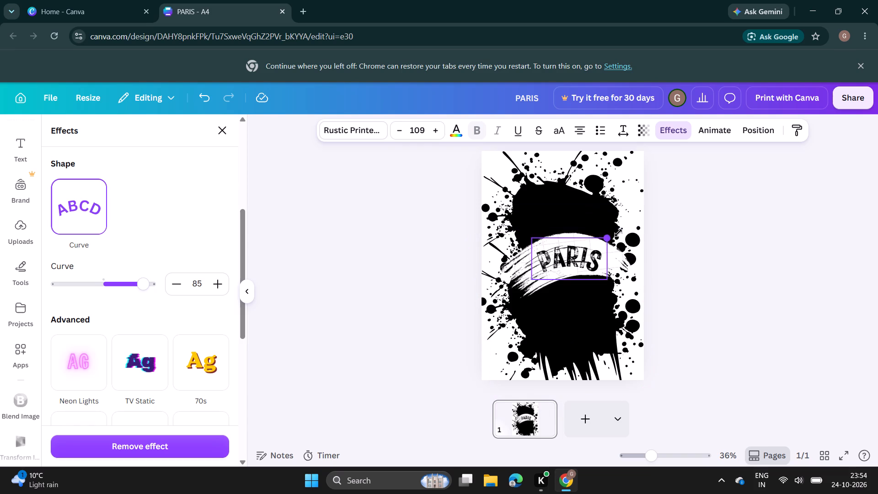
{"action": "left_click_drag", "start_coordinate": [618, 233], "coordinate": [624, 231]}
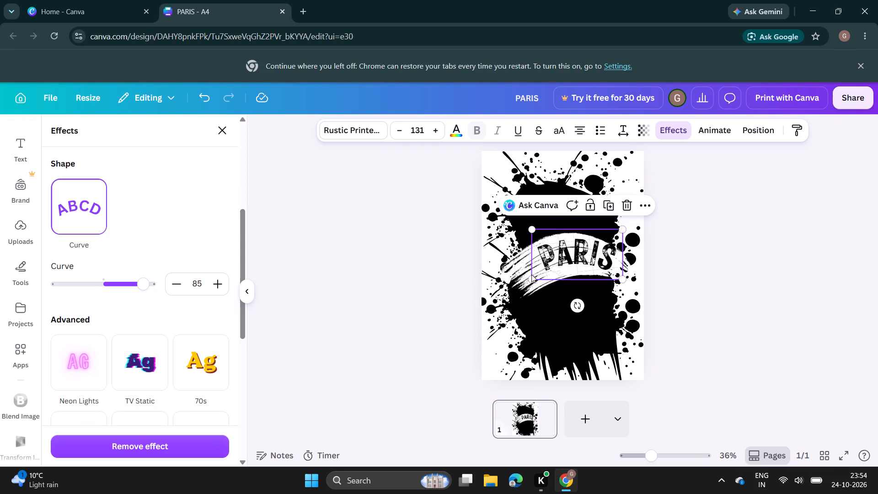
{"action": "left_click_drag", "start_coordinate": [532, 280], "coordinate": [528, 281]}
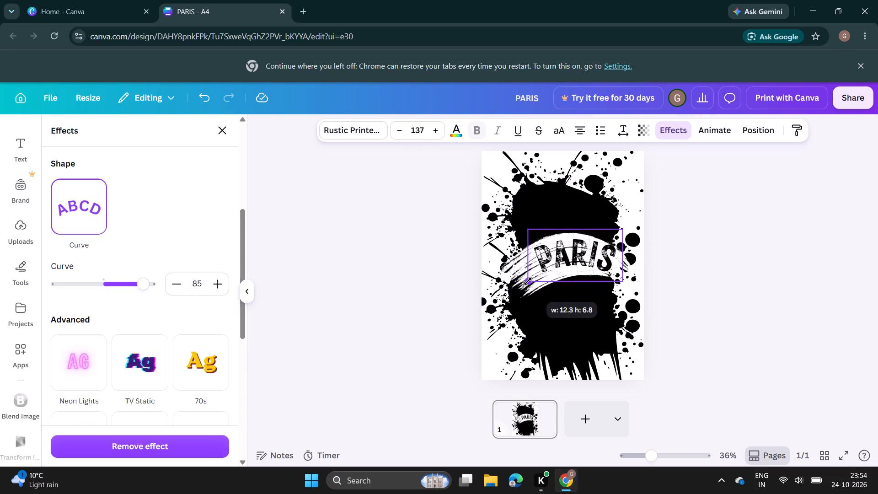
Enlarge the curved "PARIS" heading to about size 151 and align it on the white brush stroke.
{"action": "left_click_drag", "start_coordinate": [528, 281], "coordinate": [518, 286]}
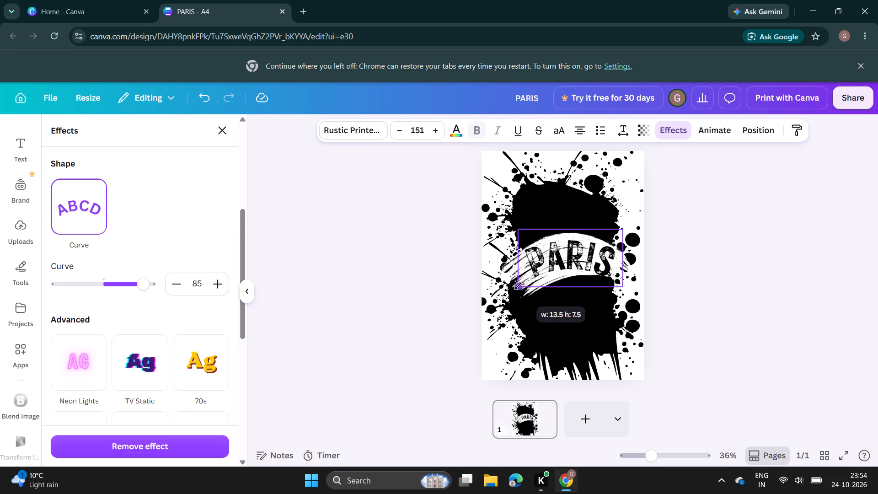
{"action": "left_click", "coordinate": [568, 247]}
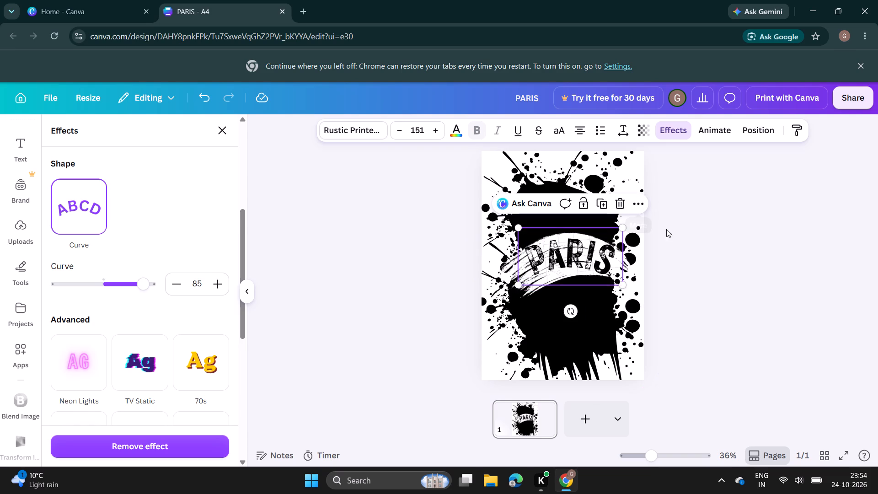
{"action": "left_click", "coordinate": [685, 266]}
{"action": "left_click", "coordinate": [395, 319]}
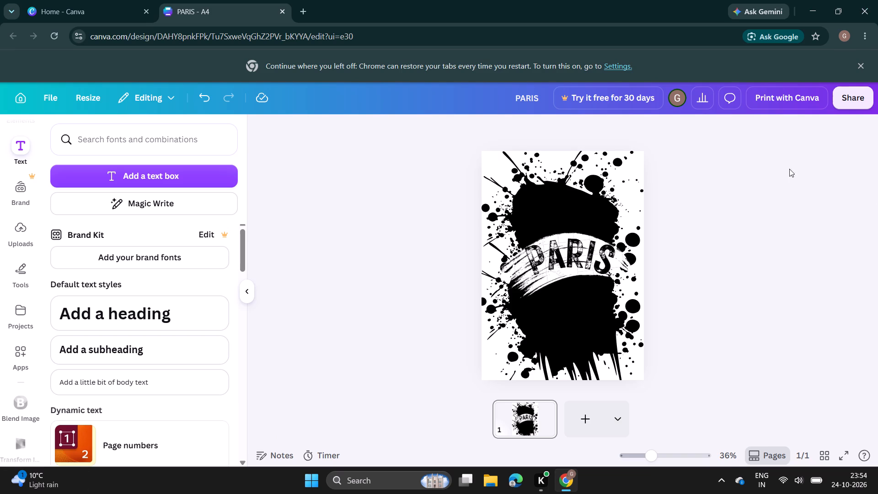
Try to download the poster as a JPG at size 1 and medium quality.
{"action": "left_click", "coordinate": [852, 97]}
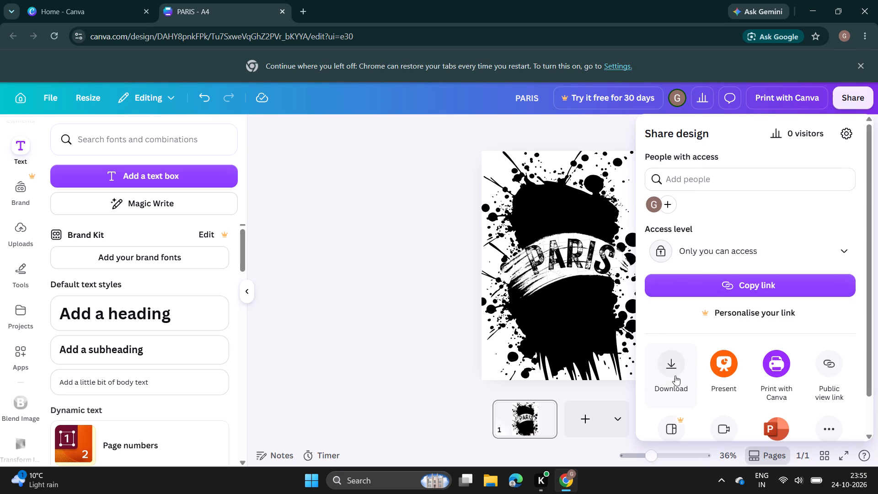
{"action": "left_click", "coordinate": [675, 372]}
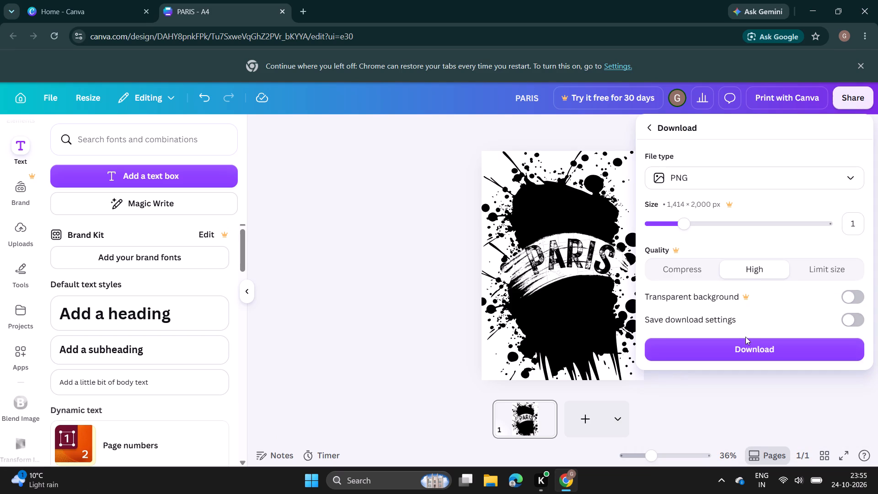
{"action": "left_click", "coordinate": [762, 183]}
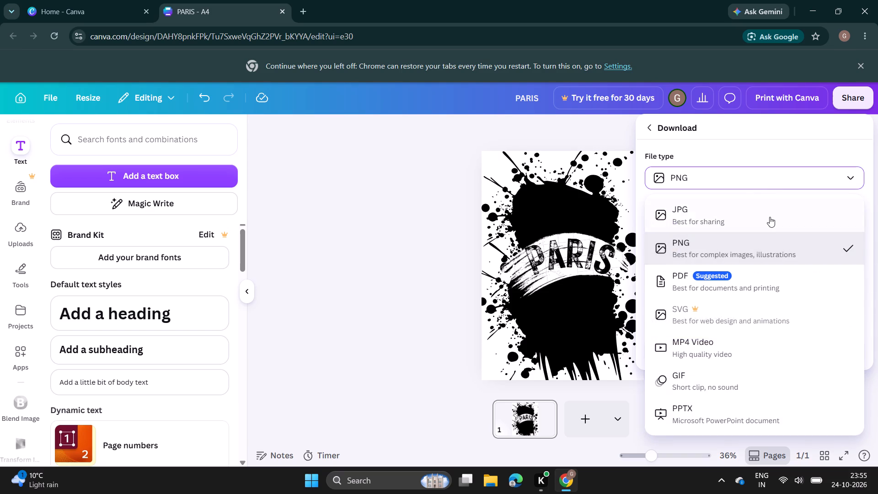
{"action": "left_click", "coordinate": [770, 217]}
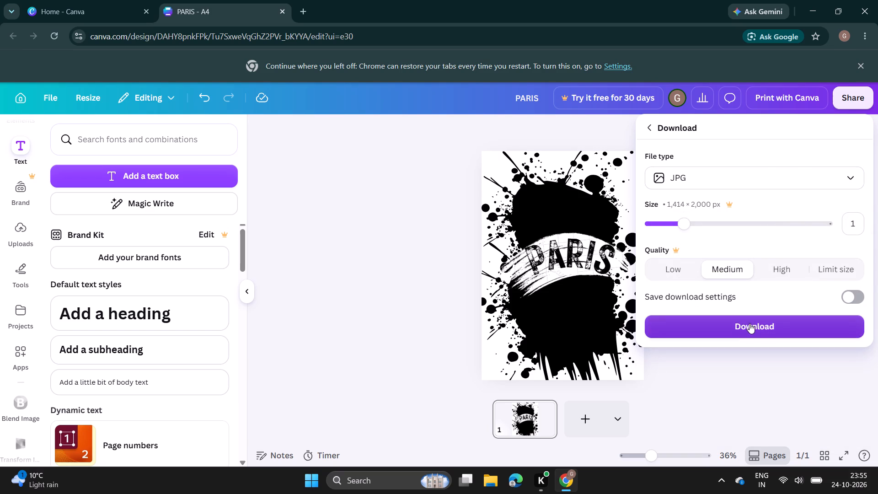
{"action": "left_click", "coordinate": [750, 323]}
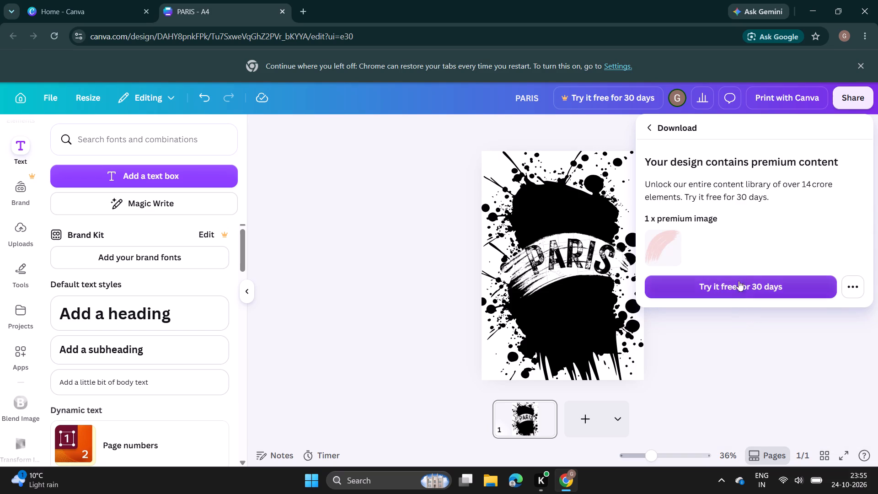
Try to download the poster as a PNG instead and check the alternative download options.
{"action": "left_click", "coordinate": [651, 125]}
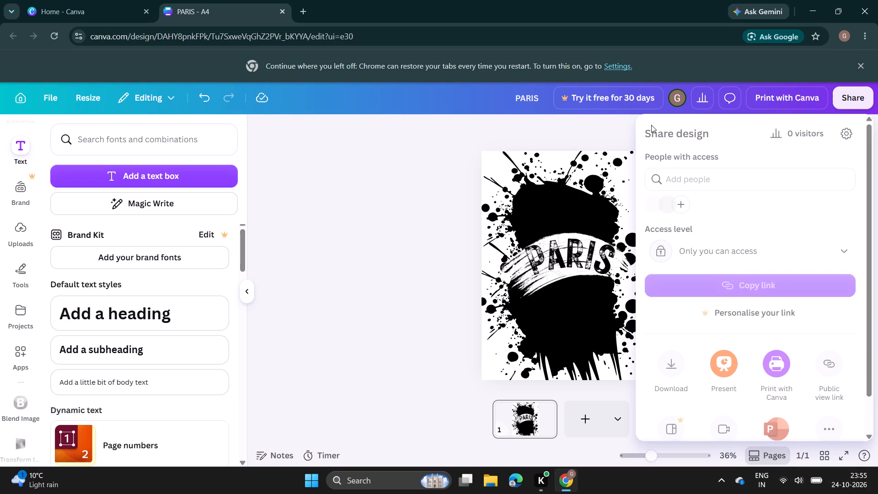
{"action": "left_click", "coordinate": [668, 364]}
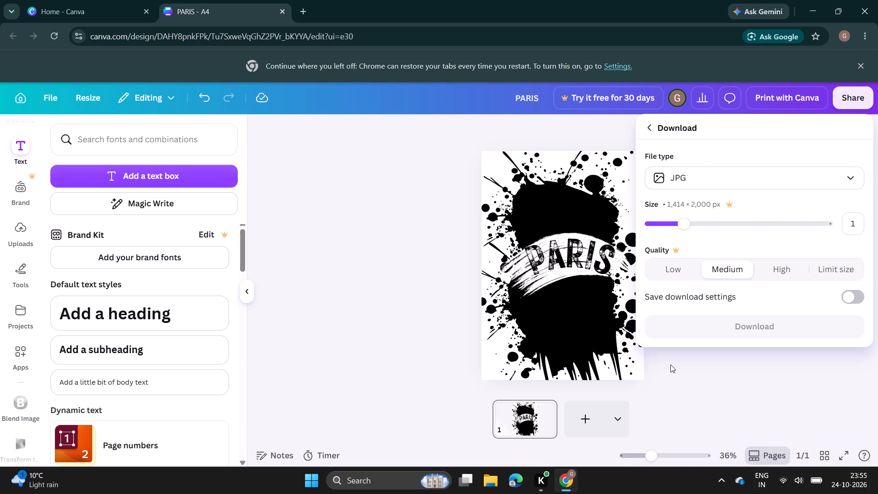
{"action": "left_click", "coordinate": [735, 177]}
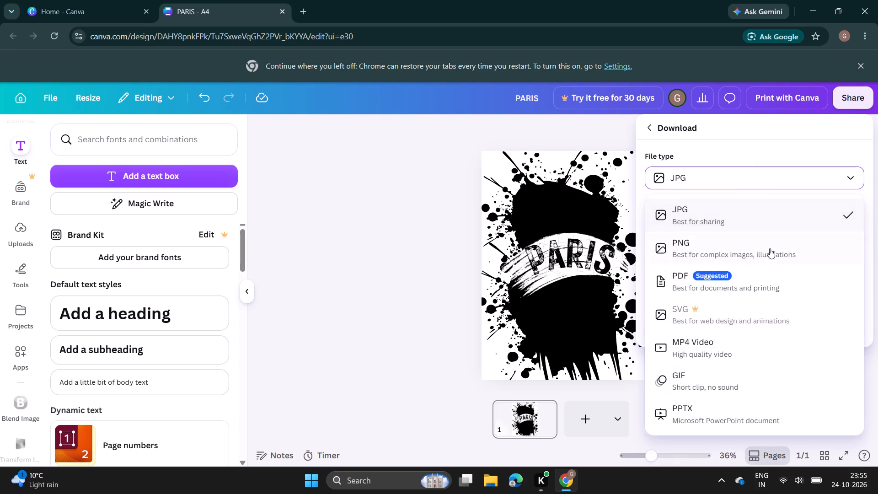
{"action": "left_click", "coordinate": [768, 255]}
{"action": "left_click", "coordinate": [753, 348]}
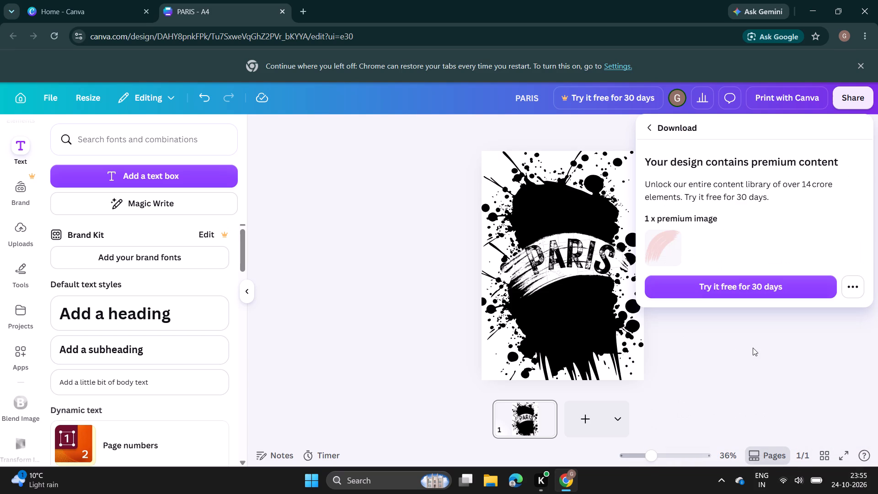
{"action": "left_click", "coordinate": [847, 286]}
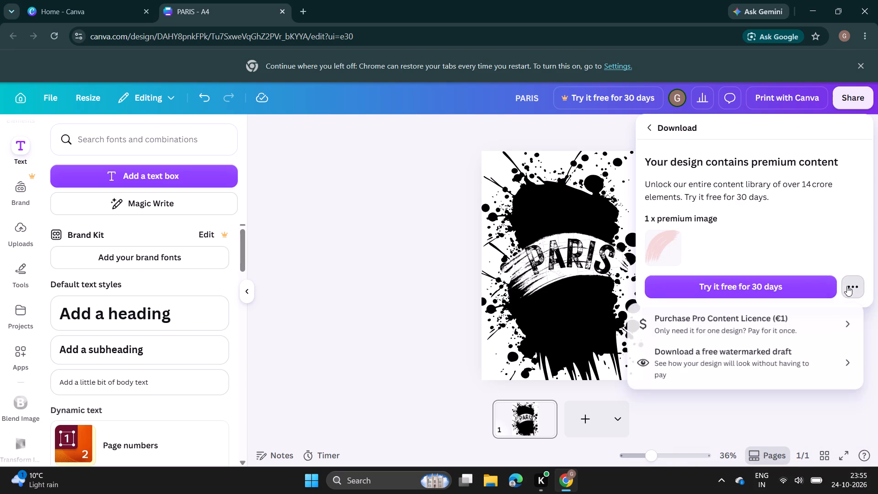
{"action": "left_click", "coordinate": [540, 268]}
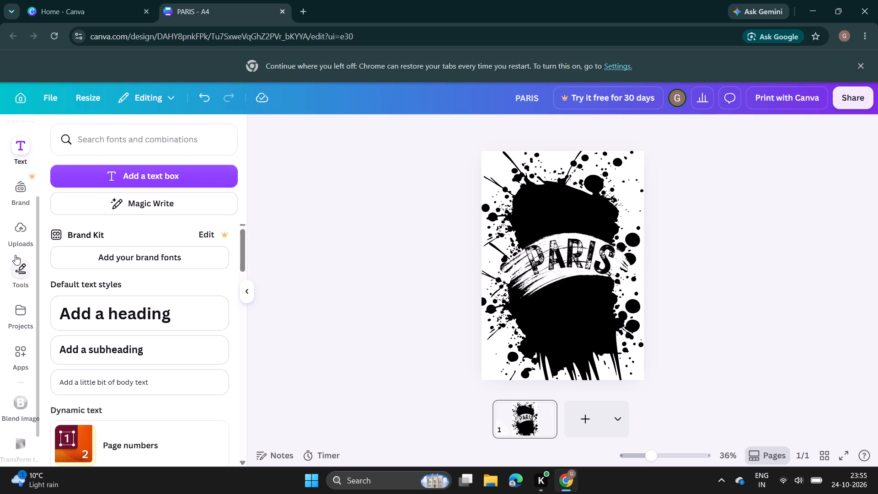
Search the elements library for "CURVE BRUSH".
{"action": "scroll", "coordinate": [15, 255], "scroll_direction": "up", "scroll_amount": 3}
{"action": "left_click", "coordinate": [14, 218]}
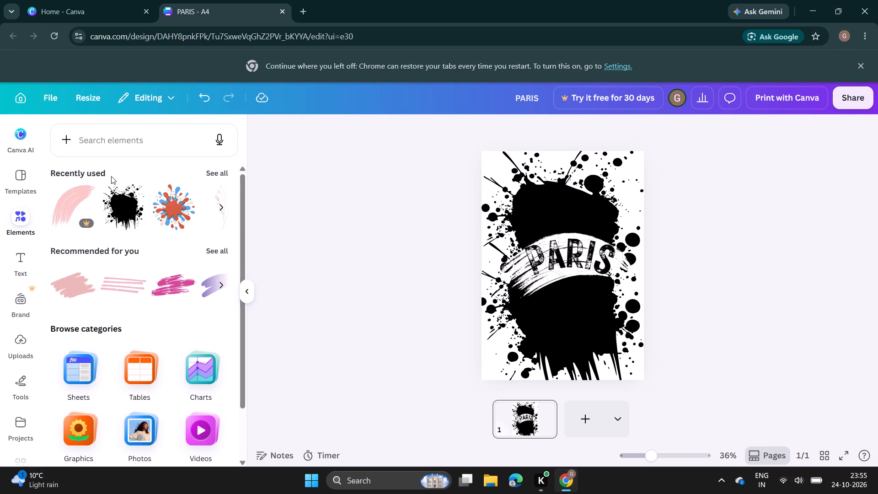
{"action": "key", "text": "c"}
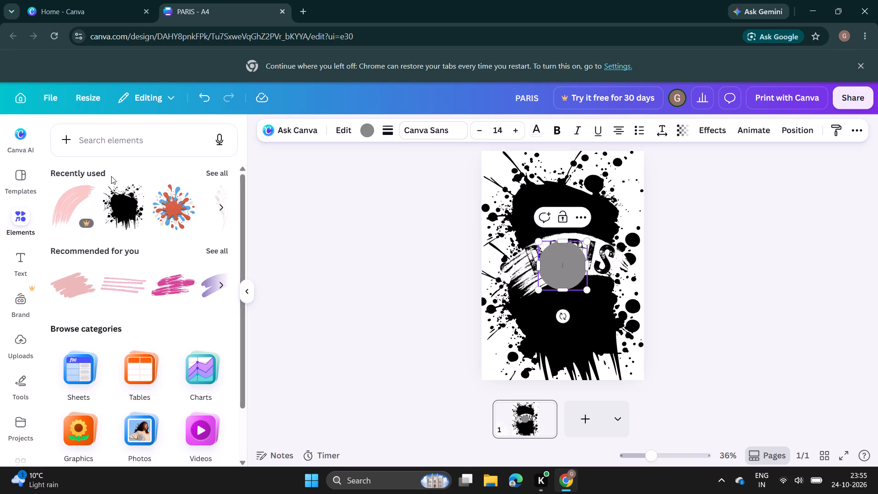
{"action": "left_click", "coordinate": [97, 138]}
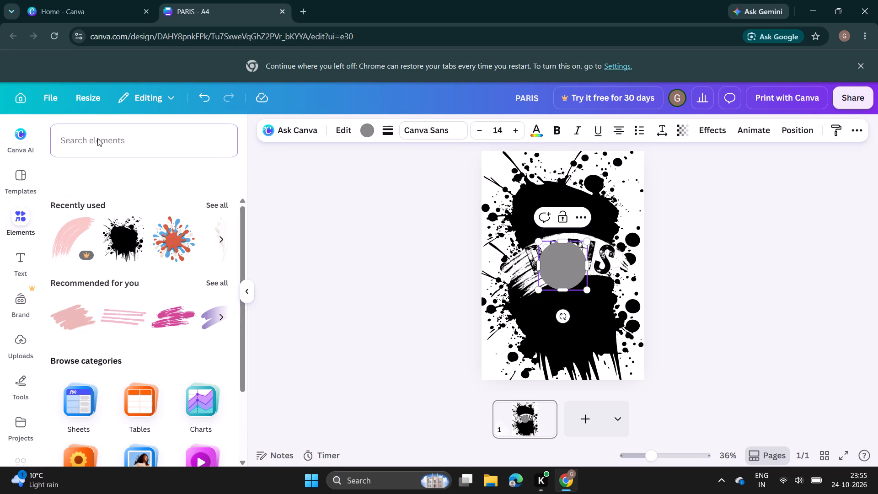
{"action": "key", "text": "c"}
{"action": "type", "text": "UR"}
{"action": "type", "text": "VE BRUSH"}
{"action": "key", "text": "Return"}
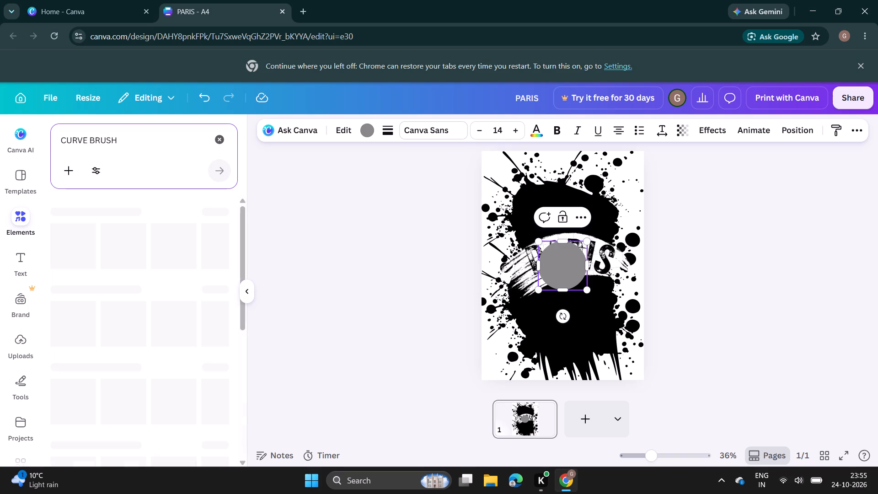
Delete the stray grey circle covering the "PARIS" heading.
{"action": "left_click_drag", "start_coordinate": [562, 264], "coordinate": [561, 305]}
{"action": "right_click", "coordinate": [556, 260]}
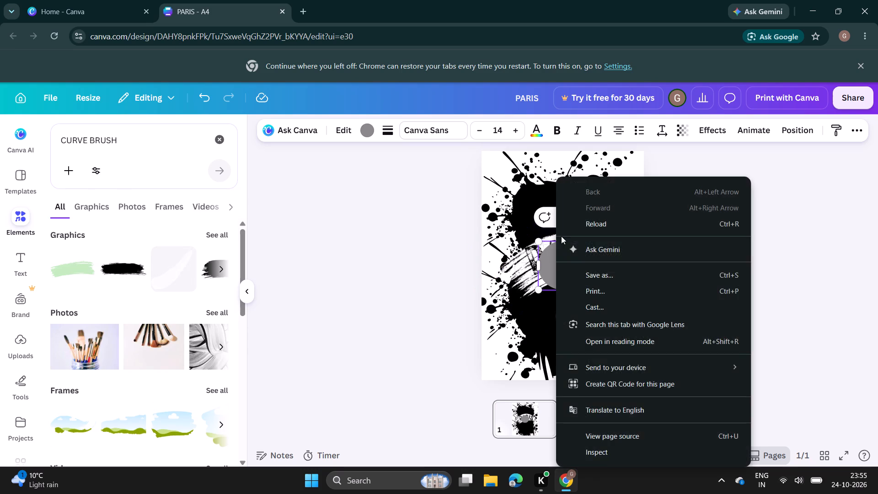
{"action": "left_click", "coordinate": [531, 296]}
{"action": "left_click", "coordinate": [546, 275]}
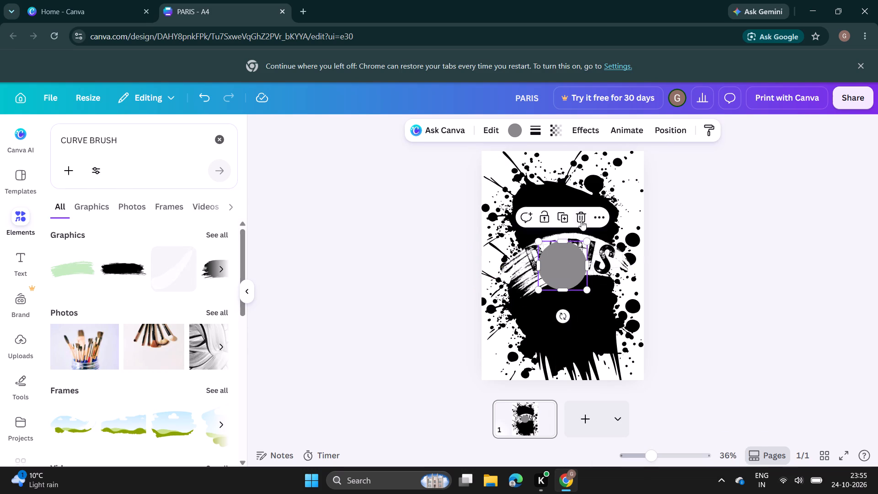
{"action": "left_click", "coordinate": [583, 219]}
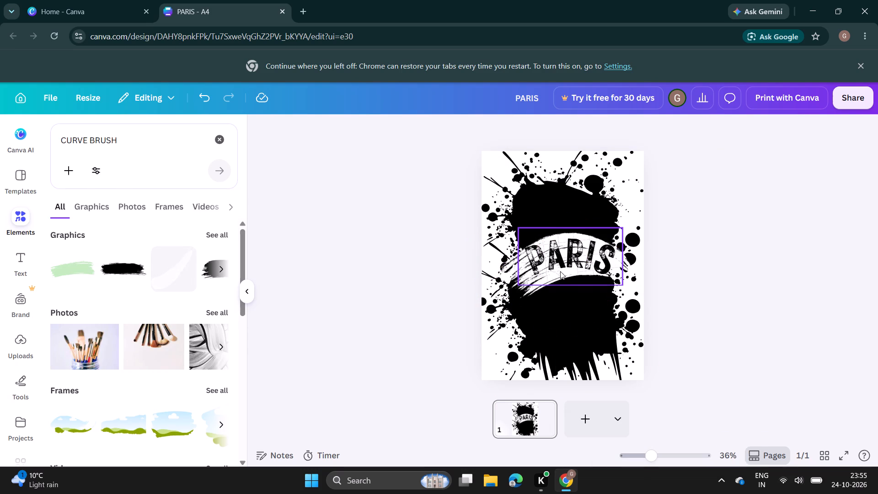
Delete the curved "PARIS" heading and the premium white brush stroke, keeping only the black ink splatters.
{"action": "scroll", "coordinate": [188, 306], "scroll_direction": "down", "scroll_amount": 4}
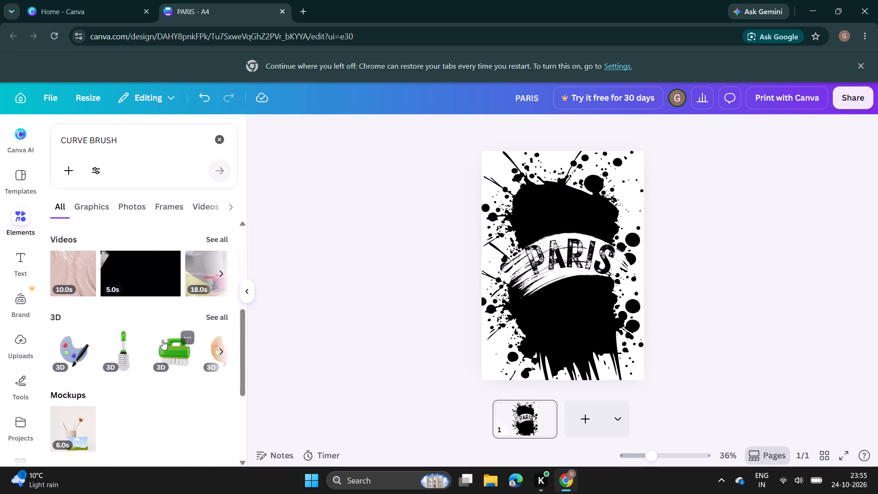
{"action": "left_click", "coordinate": [601, 262]}
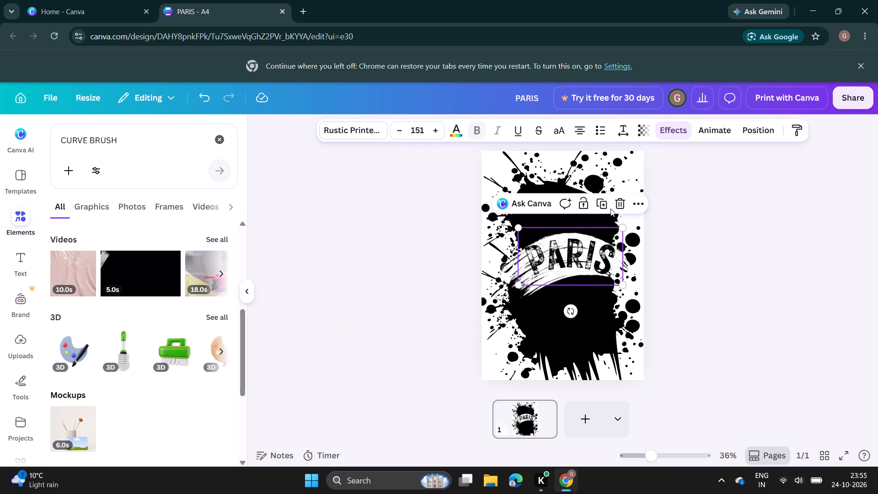
{"action": "left_click", "coordinate": [621, 202]}
{"action": "left_click", "coordinate": [580, 264]}
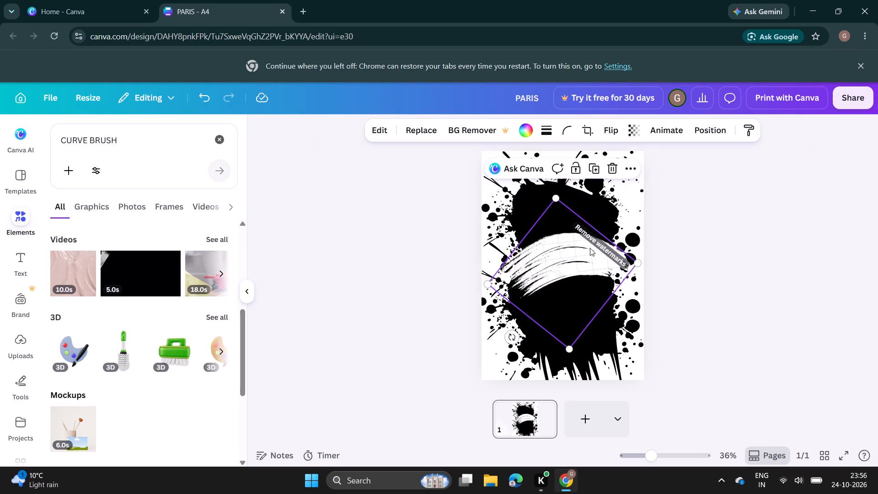
{"action": "left_click", "coordinate": [611, 169]}
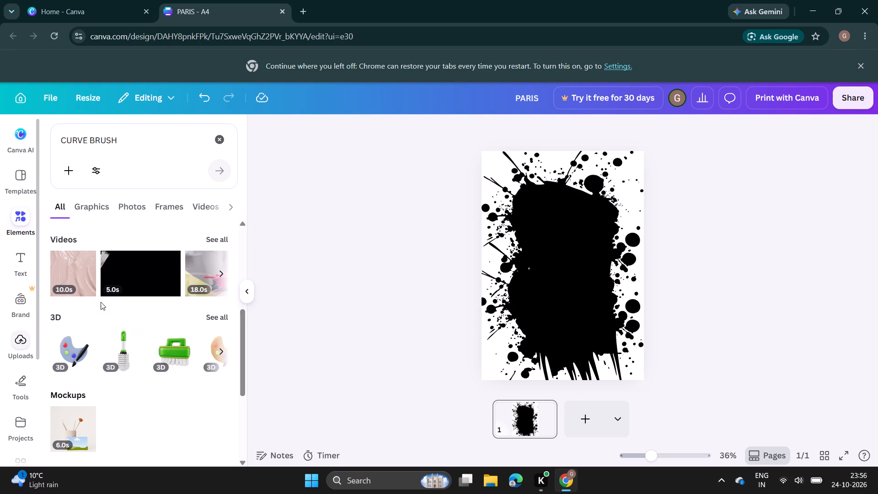
Look through the graphics results for "CURVE BRUSH" for a free white curved brush stroke.
{"action": "scroll", "coordinate": [254, 305], "scroll_direction": "down", "scroll_amount": 4}
{"action": "scroll", "coordinate": [75, 407], "scroll_direction": "up", "scroll_amount": 5}
{"action": "scroll", "coordinate": [82, 349], "scroll_direction": "up", "scroll_amount": 6}
{"action": "scroll", "coordinate": [127, 286], "scroll_direction": "up", "scroll_amount": 2}
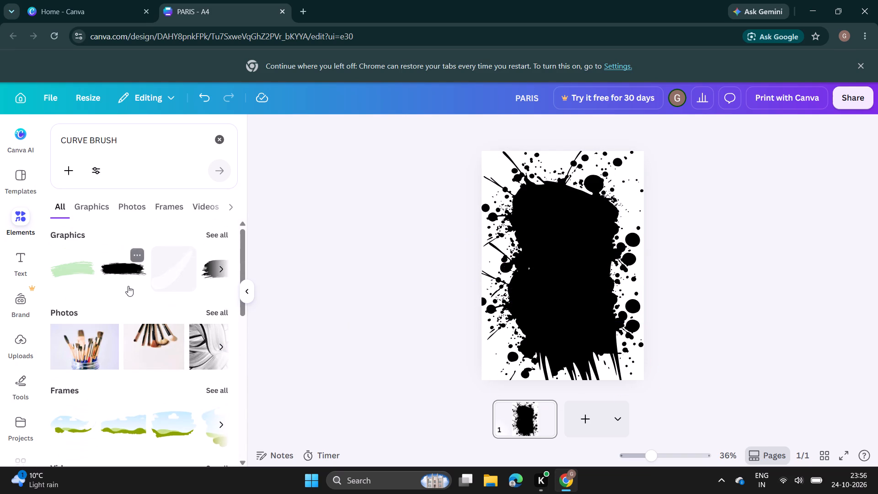
{"action": "left_click", "coordinate": [223, 231]}
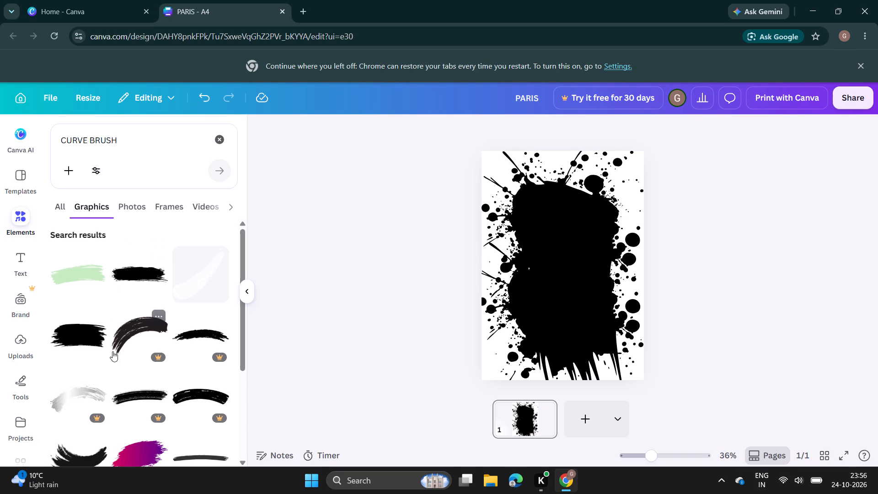
{"action": "scroll", "coordinate": [80, 458], "scroll_direction": "down", "scroll_amount": 3}
{"action": "scroll", "coordinate": [114, 428], "scroll_direction": "down", "scroll_amount": 3}
{"action": "scroll", "coordinate": [157, 339], "scroll_direction": "down", "scroll_amount": 2}
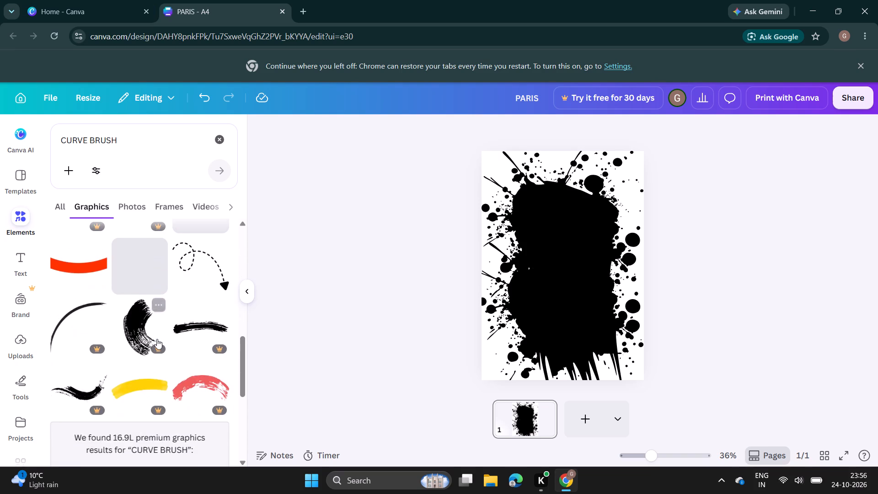
{"action": "scroll", "coordinate": [157, 340], "scroll_direction": "down", "scroll_amount": 3}
{"action": "scroll", "coordinate": [153, 356], "scroll_direction": "up", "scroll_amount": 2}
{"action": "scroll", "coordinate": [153, 356], "scroll_direction": "down", "scroll_amount": 5}
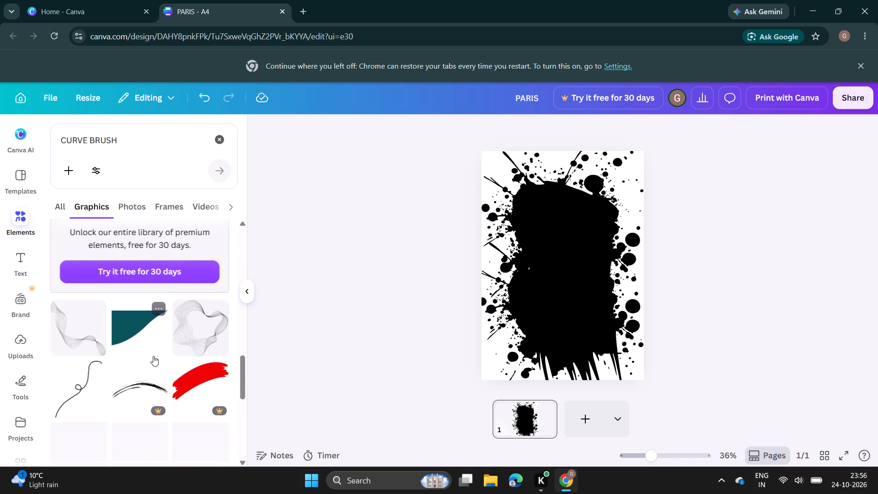
{"action": "scroll", "coordinate": [153, 356], "scroll_direction": "down", "scroll_amount": 5}
{"action": "scroll", "coordinate": [153, 356], "scroll_direction": "up", "scroll_amount": 1}
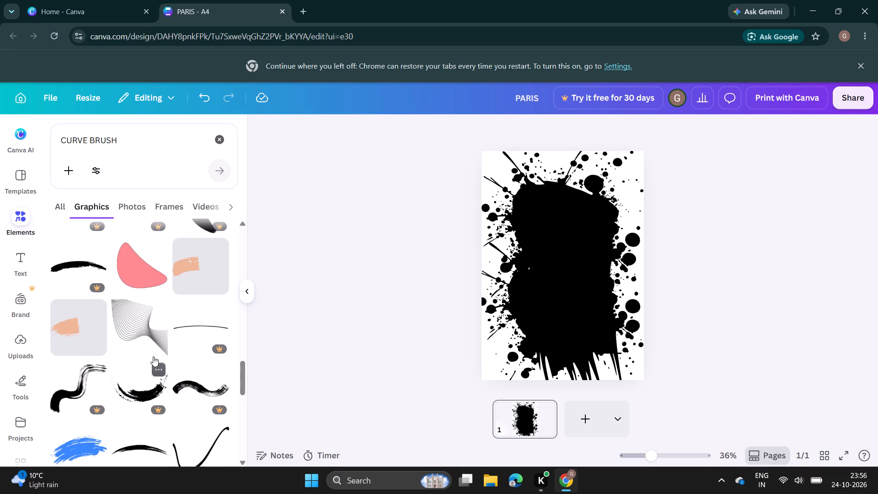
{"action": "scroll", "coordinate": [153, 361], "scroll_direction": "down", "scroll_amount": 1}
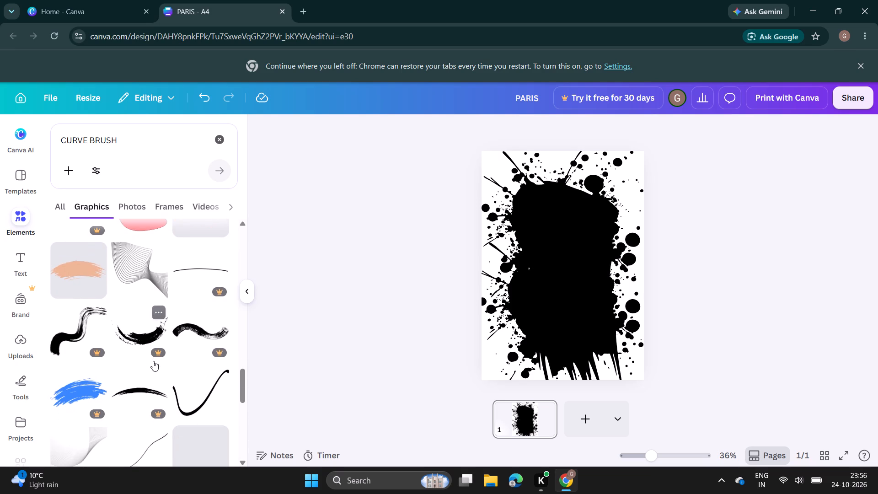
{"action": "scroll", "coordinate": [153, 361], "scroll_direction": "down", "scroll_amount": 6}
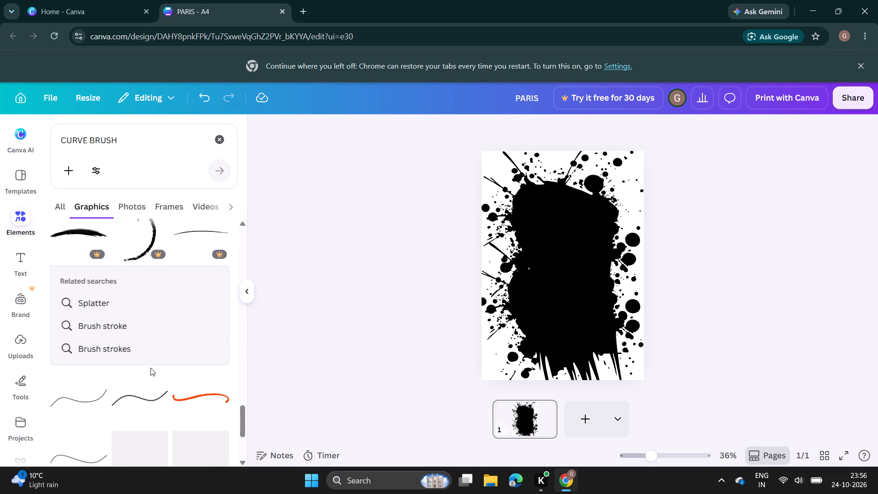
{"action": "scroll", "coordinate": [150, 373], "scroll_direction": "down", "scroll_amount": 7}
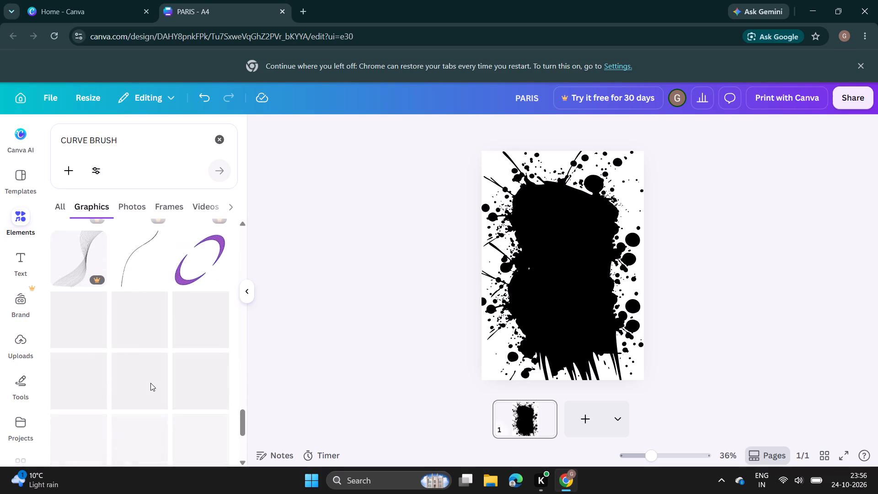
{"action": "scroll", "coordinate": [150, 383], "scroll_direction": "down", "scroll_amount": 4}
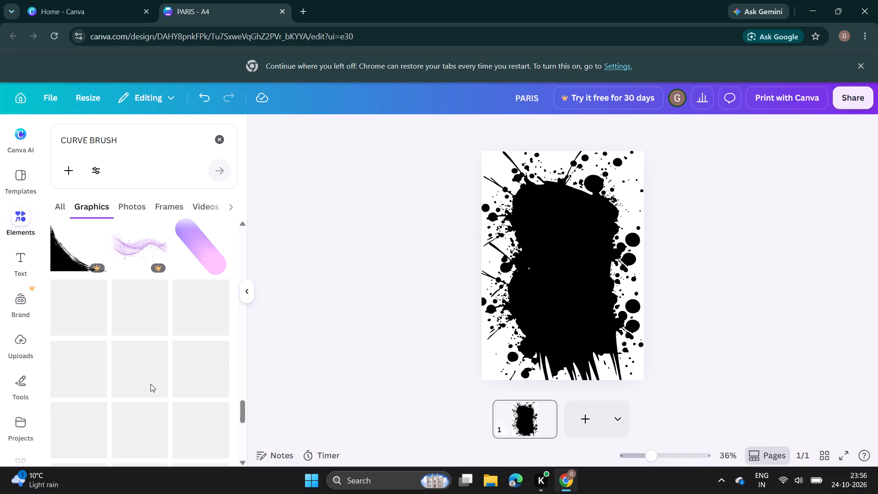
{"action": "scroll", "coordinate": [150, 384], "scroll_direction": "up", "scroll_amount": 7}
{"action": "scroll", "coordinate": [159, 333], "scroll_direction": "up", "scroll_amount": 19}
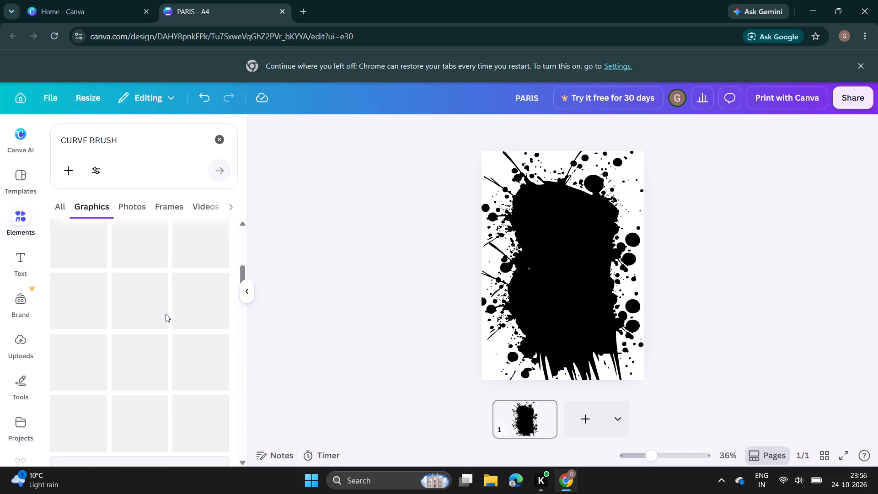
{"action": "scroll", "coordinate": [166, 314], "scroll_direction": "up", "scroll_amount": 17}
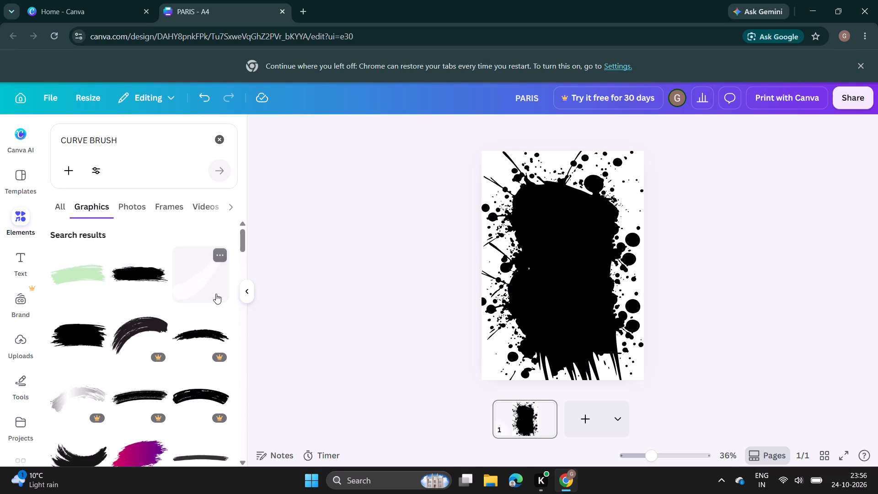
Add the free white curved brush stroke and rotate it so it arches nearly horizontally across the black splatter.
{"action": "left_click", "coordinate": [216, 294]}
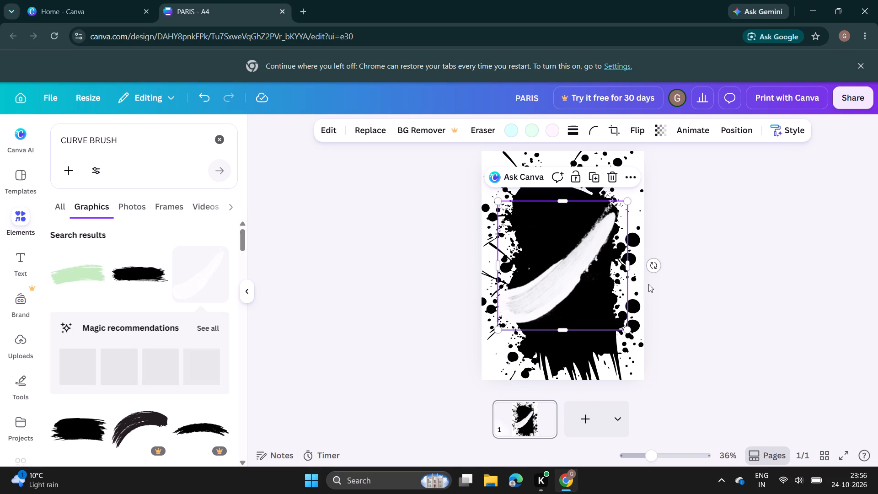
{"action": "left_click_drag", "start_coordinate": [653, 267], "coordinate": [479, 213]}
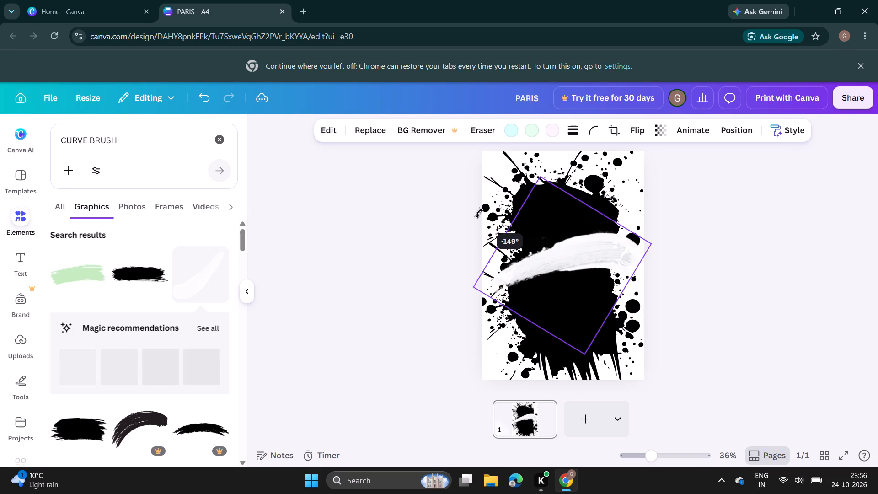
{"action": "left_click_drag", "start_coordinate": [479, 213], "coordinate": [624, 337]}
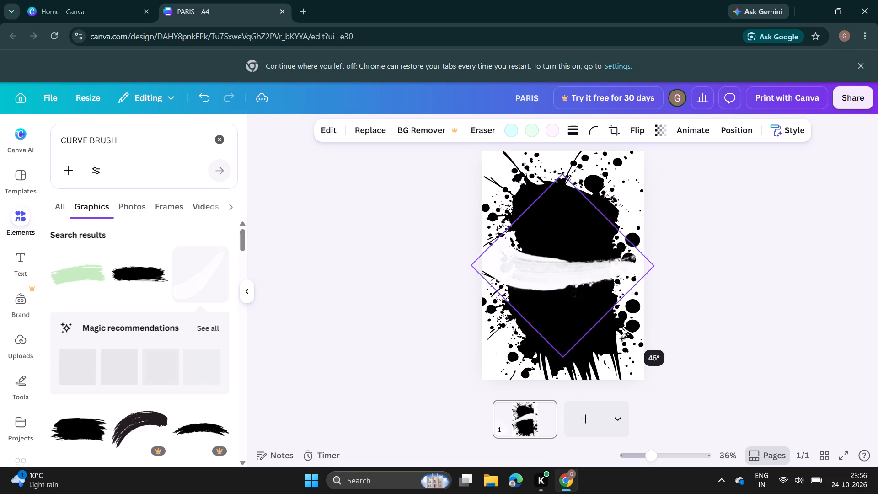
{"action": "left_click_drag", "start_coordinate": [624, 337], "coordinate": [482, 223]}
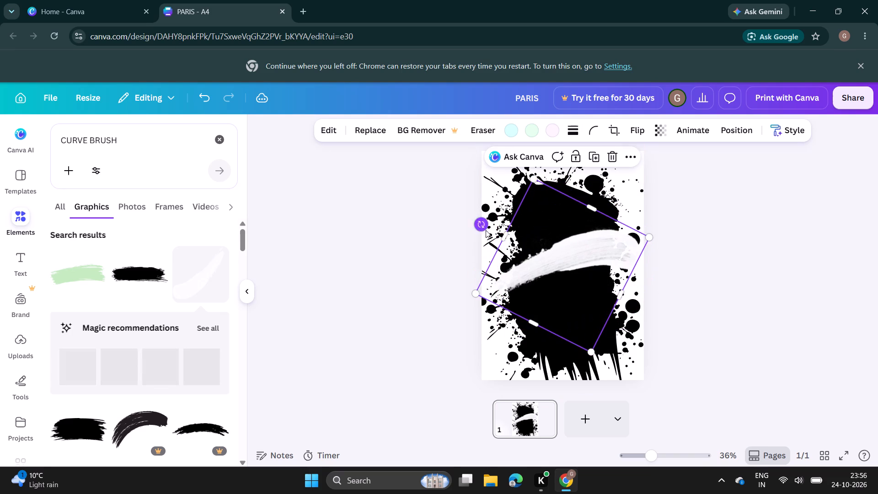
Enlarge the white brush stroke to span the full poster width and shift it slightly down to the middle of the splatter.
{"action": "left_click_drag", "start_coordinate": [478, 292], "coordinate": [477, 292]}
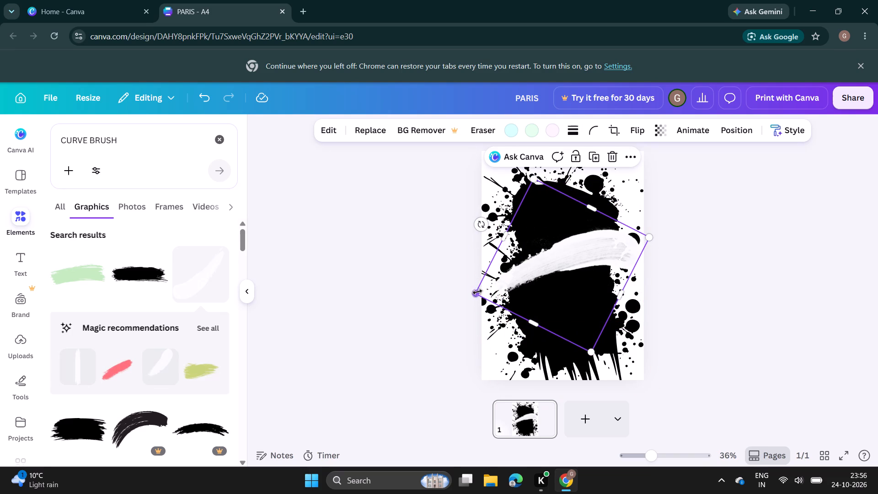
{"action": "left_click_drag", "start_coordinate": [477, 292], "coordinate": [393, 324]}
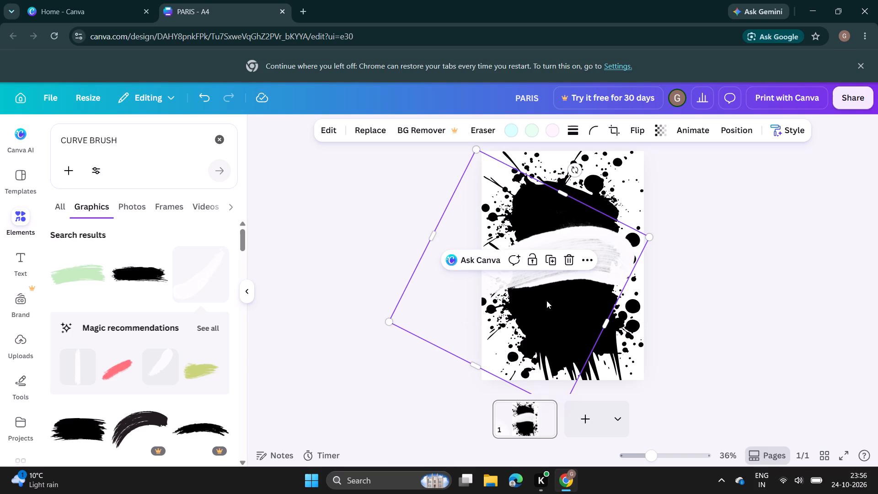
{"action": "left_click", "coordinate": [552, 294]}
{"action": "left_click_drag", "start_coordinate": [587, 252], "coordinate": [578, 258]}
{"action": "left_click_drag", "start_coordinate": [578, 258], "coordinate": [584, 263]}
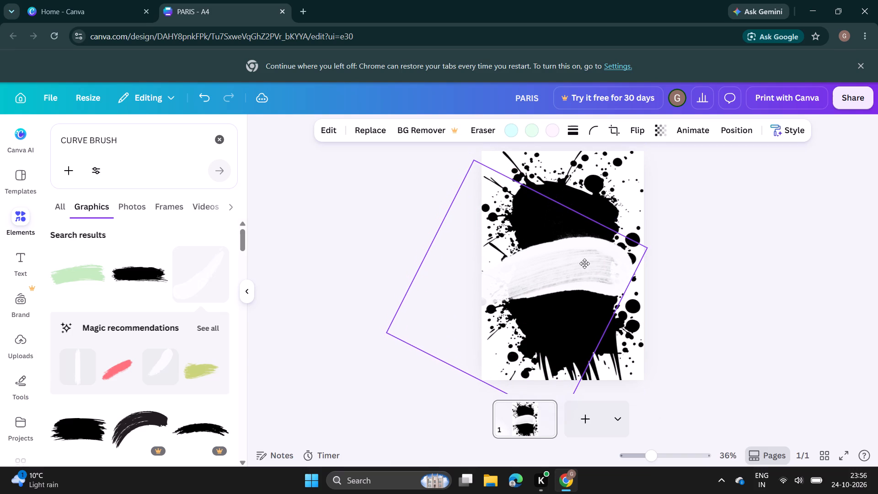
{"action": "left_click_drag", "start_coordinate": [584, 263], "coordinate": [585, 263]}
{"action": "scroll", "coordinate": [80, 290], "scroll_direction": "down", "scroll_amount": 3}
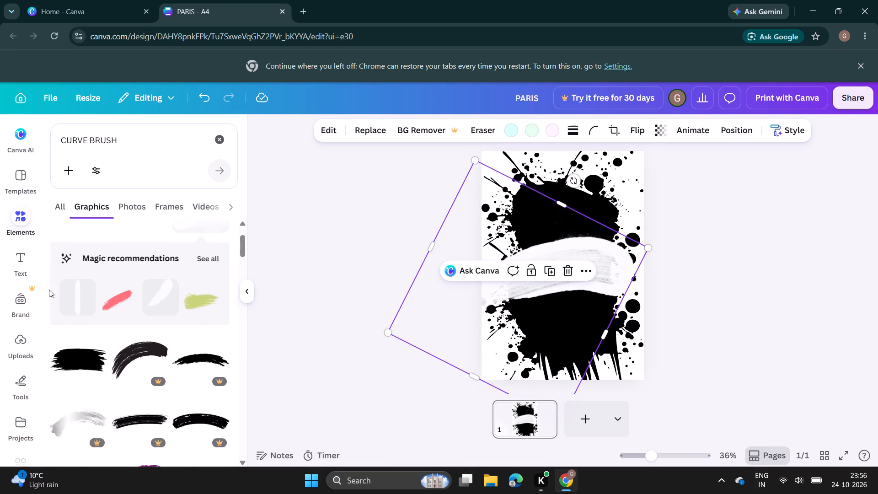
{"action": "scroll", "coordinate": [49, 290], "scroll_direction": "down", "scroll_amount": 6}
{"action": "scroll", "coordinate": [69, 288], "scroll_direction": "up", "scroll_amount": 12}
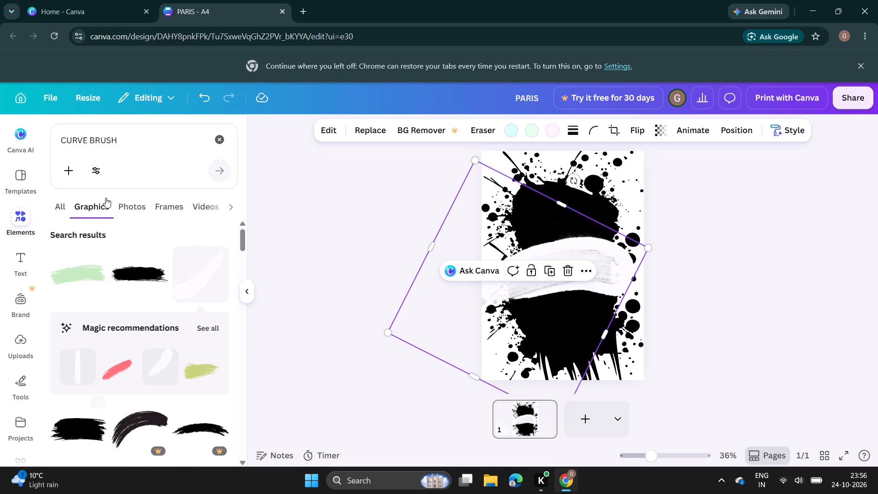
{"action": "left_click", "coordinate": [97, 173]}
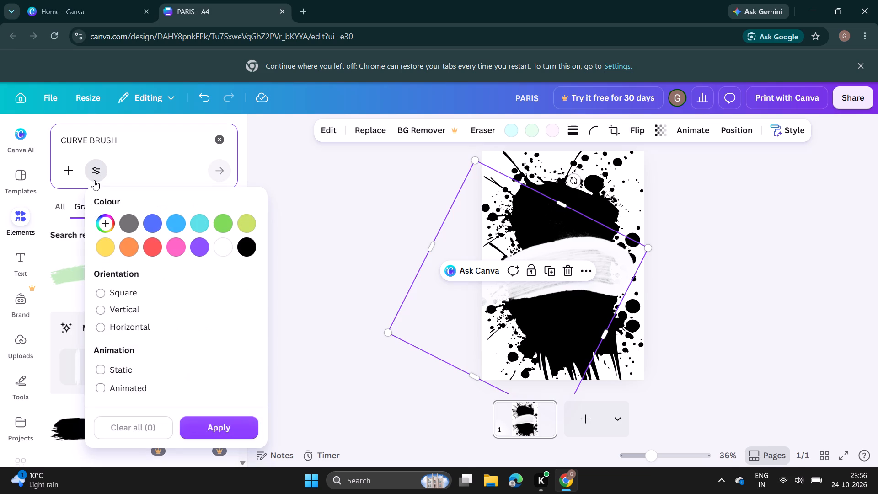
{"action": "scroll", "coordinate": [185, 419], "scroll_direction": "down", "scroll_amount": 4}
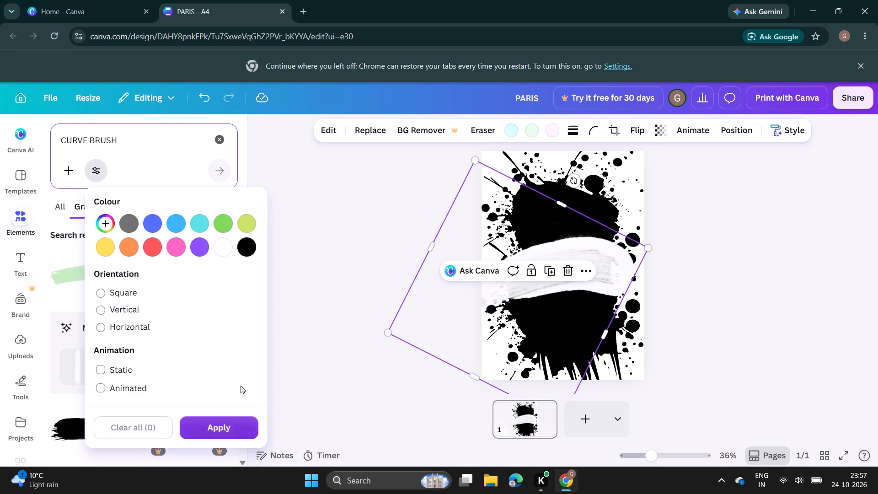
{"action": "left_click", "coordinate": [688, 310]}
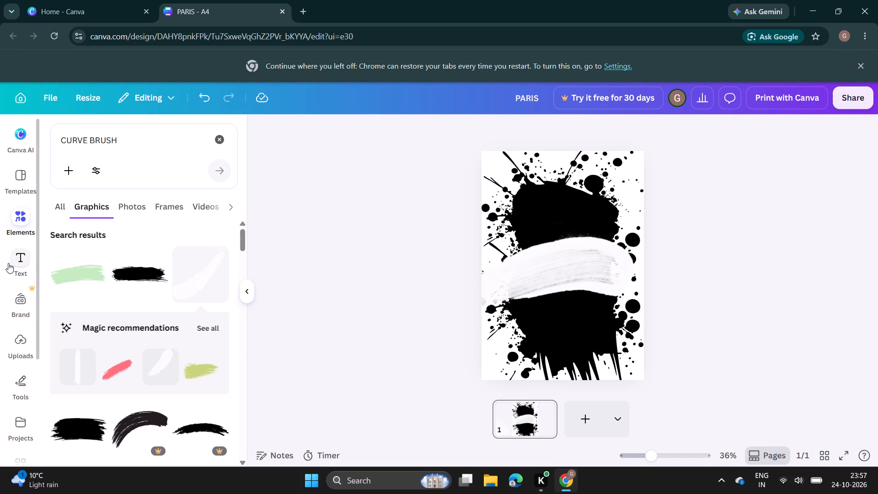
Add a heading reading "PARIS" over the white brush stroke and enlarge it to font size 139.
{"action": "left_click", "coordinate": [28, 256]}
{"action": "left_click", "coordinate": [119, 312]}
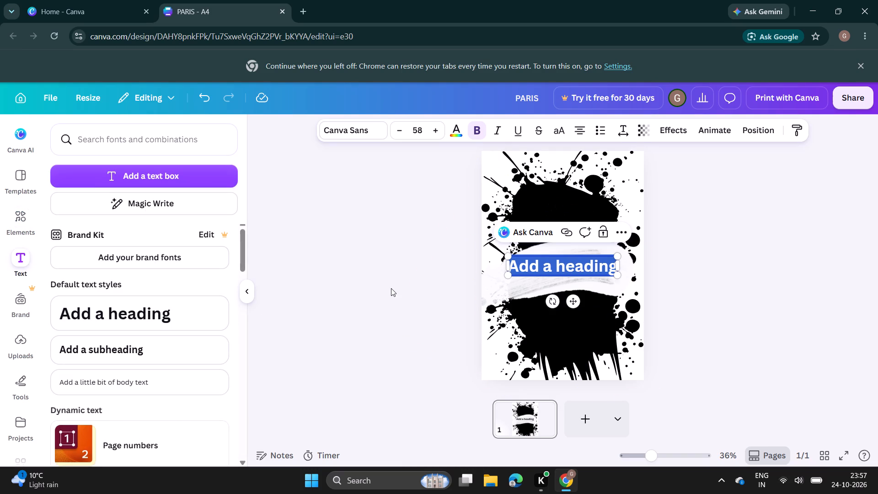
{"action": "key", "text": "BackSpace"}
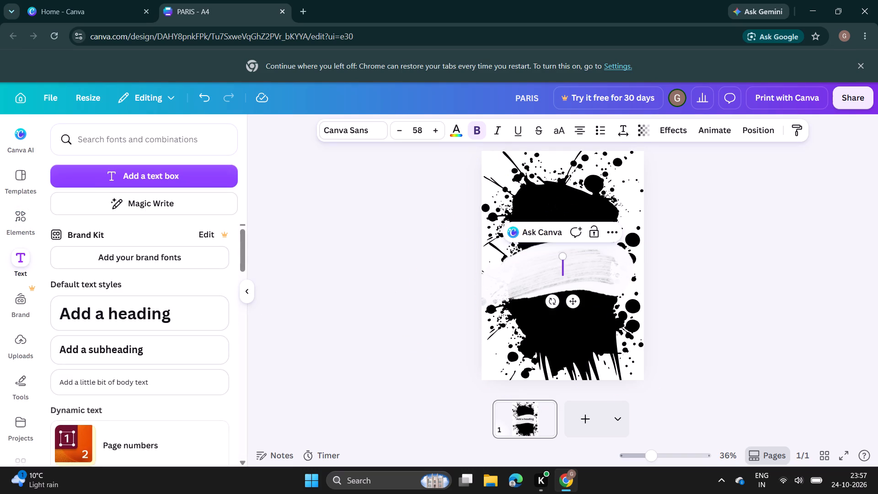
{"action": "type", "text": "PAR"}
{"action": "type", "text": "IS"}
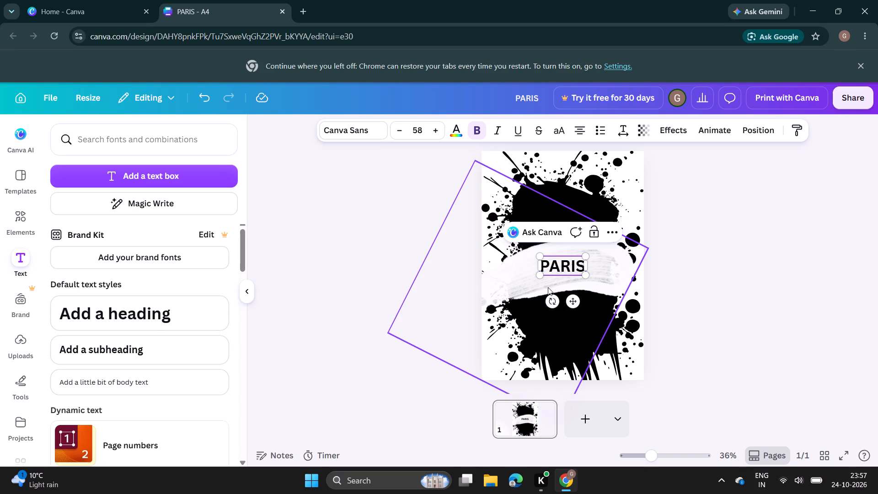
{"action": "left_click_drag", "start_coordinate": [582, 256], "coordinate": [599, 249]}
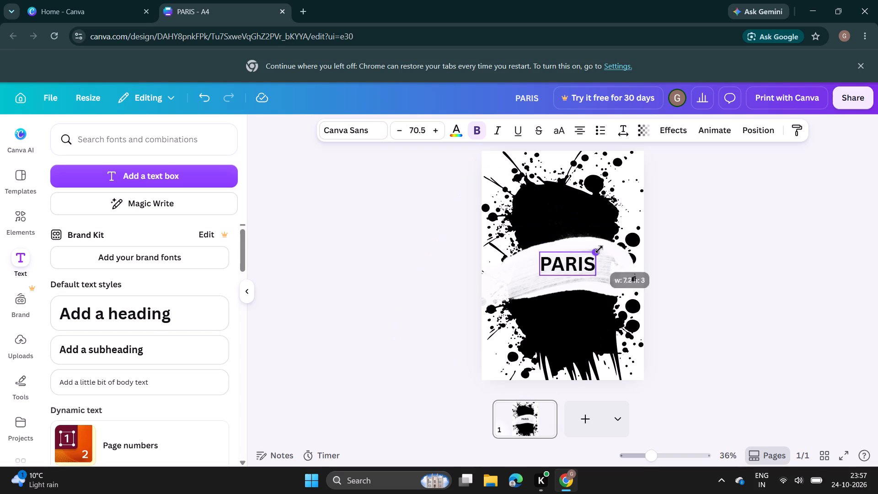
{"action": "left_click_drag", "start_coordinate": [599, 249], "coordinate": [617, 238]}
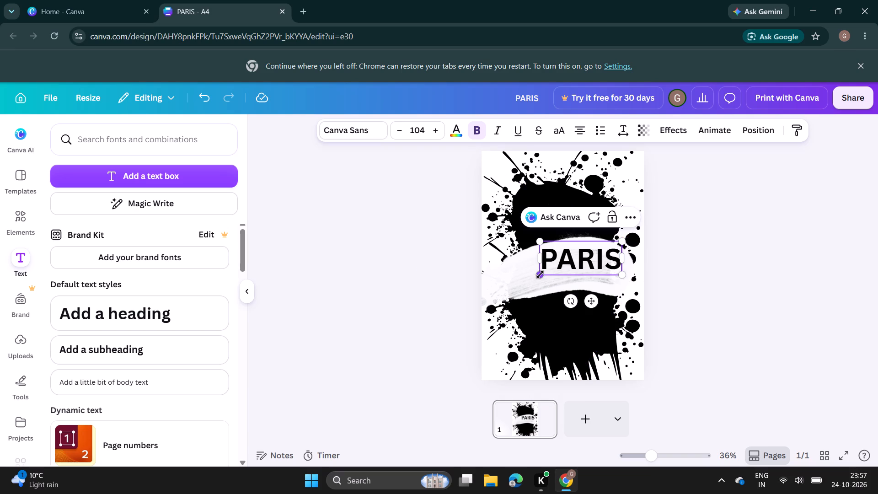
{"action": "left_click_drag", "start_coordinate": [540, 274], "coordinate": [514, 292]}
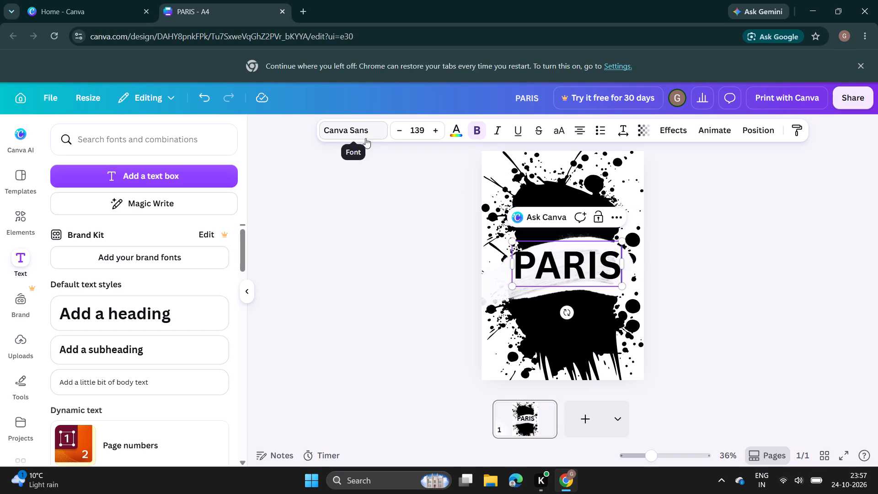
Change the "PARIS" heading's font to Rustic Printed Stamp.
{"action": "left_click", "coordinate": [369, 136]}
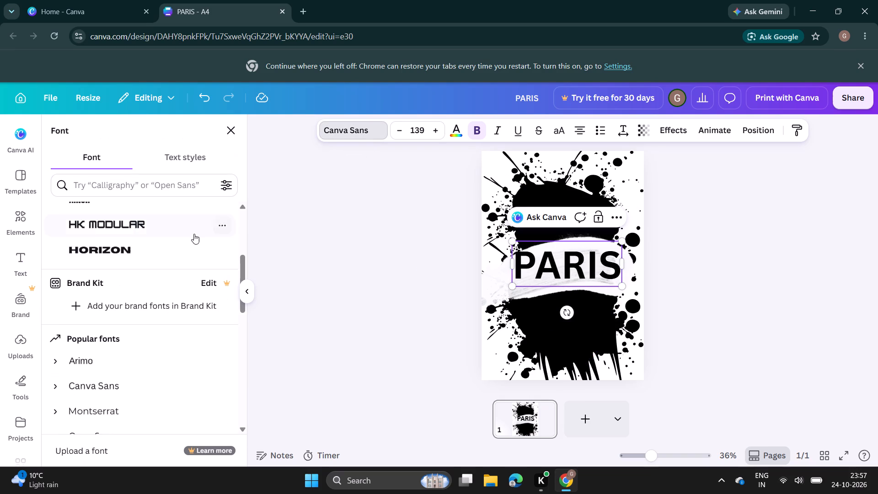
{"action": "left_click", "coordinate": [131, 300]}
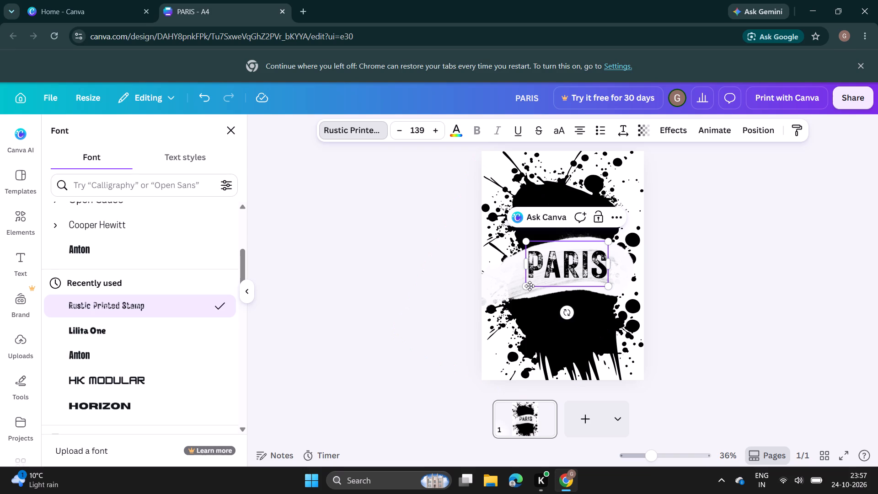
Enlarge the "PARIS" heading to font size 189 and reposition it across the middle of the white brush stroke.
{"action": "left_click_drag", "start_coordinate": [527, 287], "coordinate": [513, 304]}
{"action": "left_click_drag", "start_coordinate": [610, 242], "coordinate": [622, 238]}
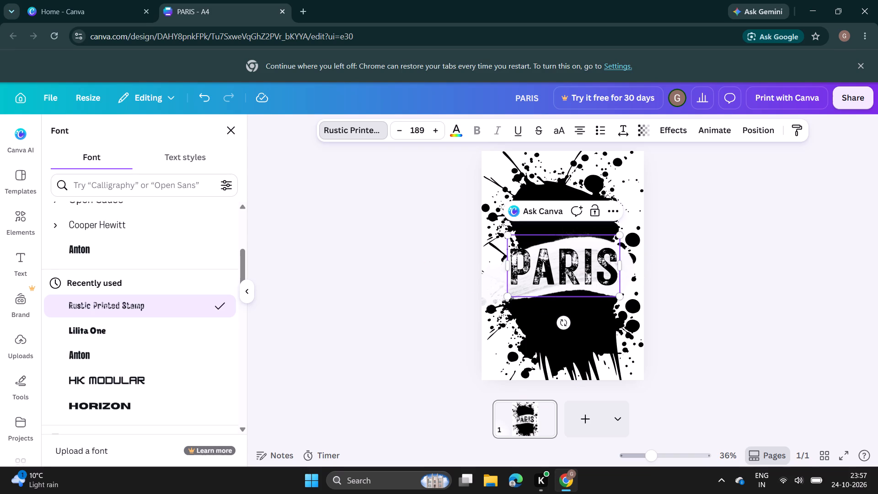
{"action": "left_click_drag", "start_coordinate": [552, 274], "coordinate": [563, 274]}
{"action": "left_click", "coordinate": [436, 339]}
{"action": "left_click", "coordinate": [554, 267]}
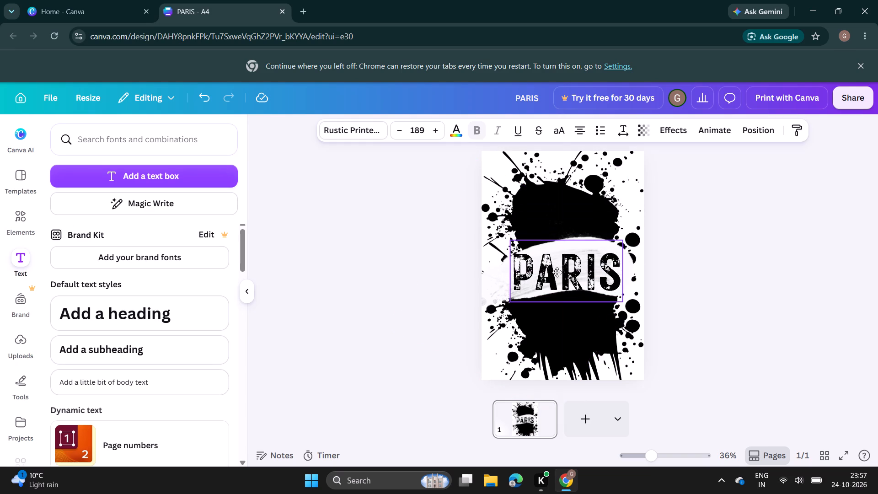
Download the poster design as a PNG file at size 1 and High quality.
{"action": "left_click", "coordinate": [851, 94]}
{"action": "left_click", "coordinate": [854, 96]}
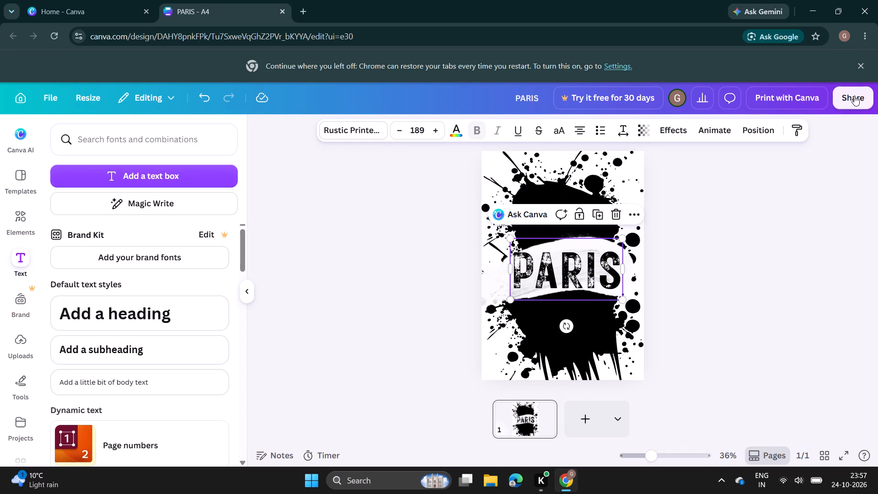
{"action": "left_click", "coordinate": [854, 96]}
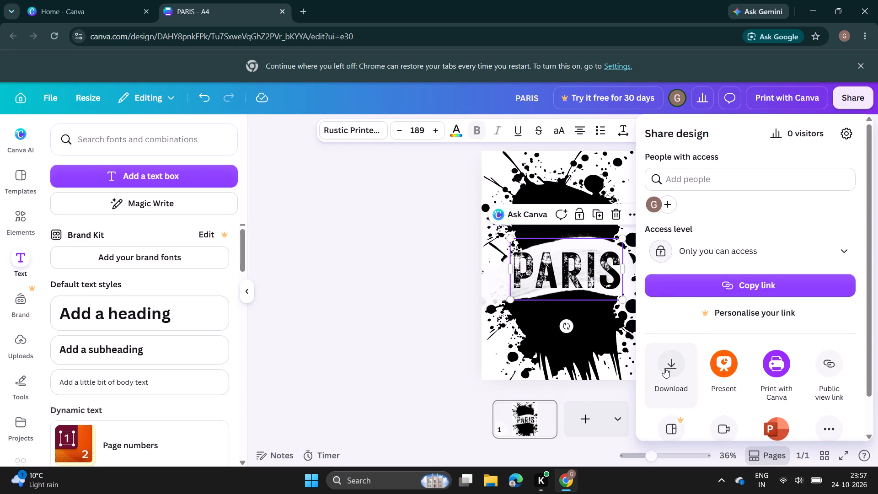
{"action": "left_click", "coordinate": [670, 368]}
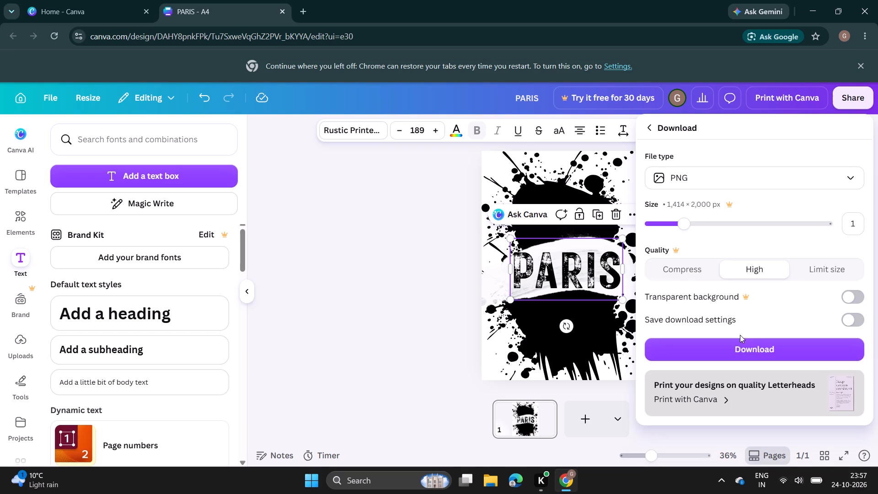
{"action": "left_click", "coordinate": [754, 348]}
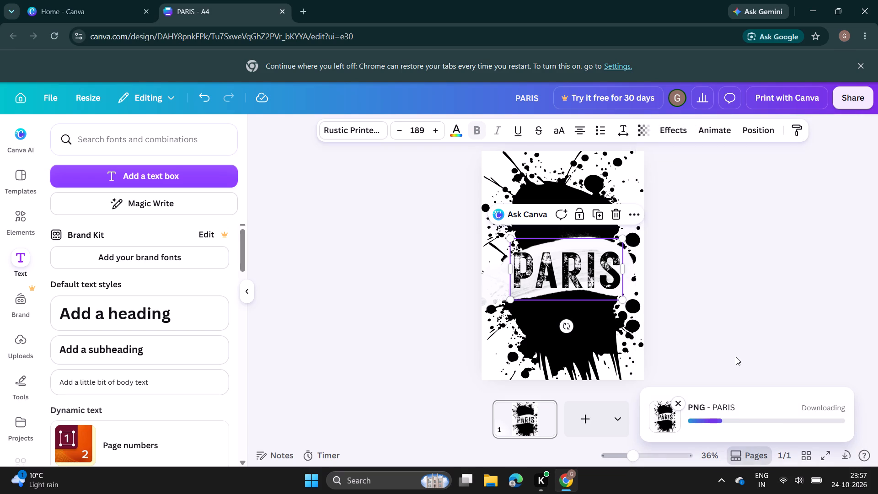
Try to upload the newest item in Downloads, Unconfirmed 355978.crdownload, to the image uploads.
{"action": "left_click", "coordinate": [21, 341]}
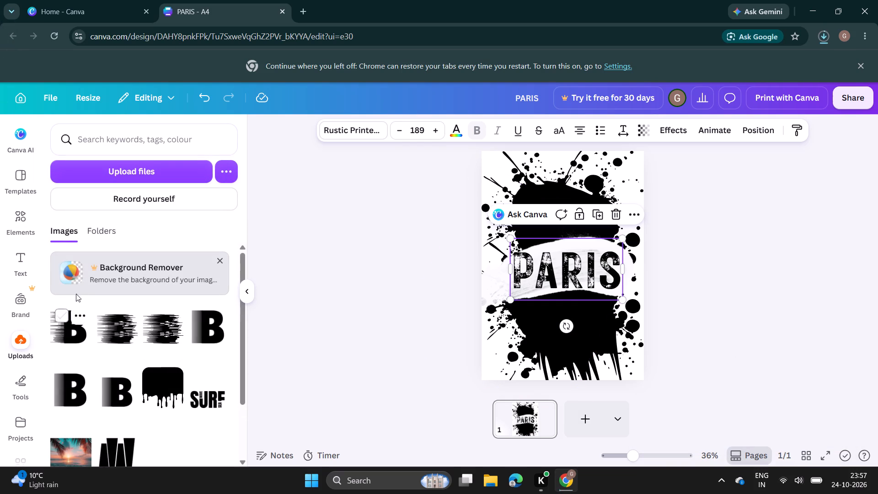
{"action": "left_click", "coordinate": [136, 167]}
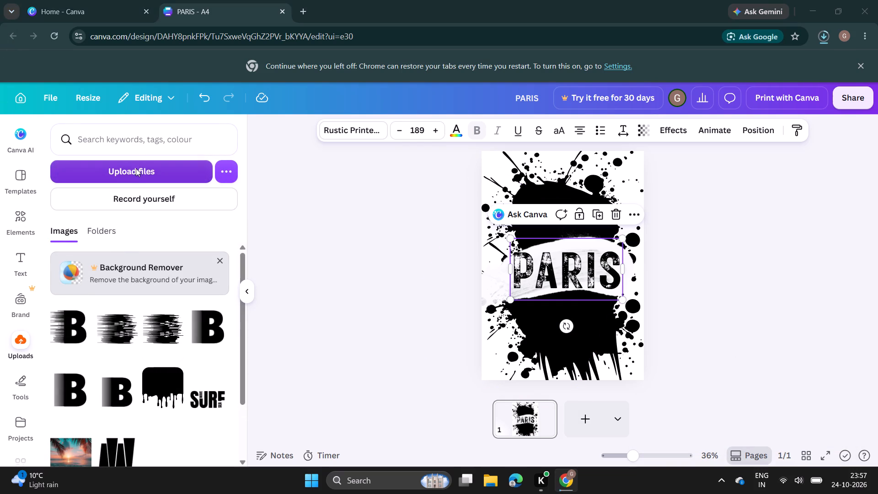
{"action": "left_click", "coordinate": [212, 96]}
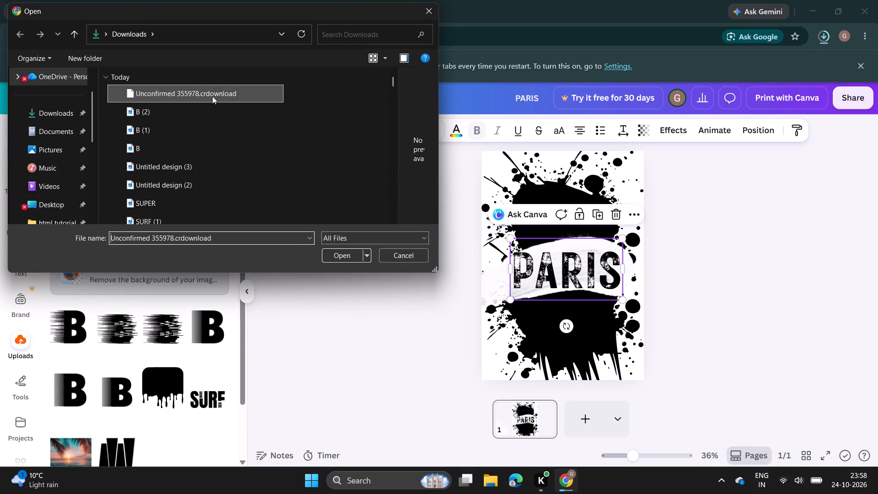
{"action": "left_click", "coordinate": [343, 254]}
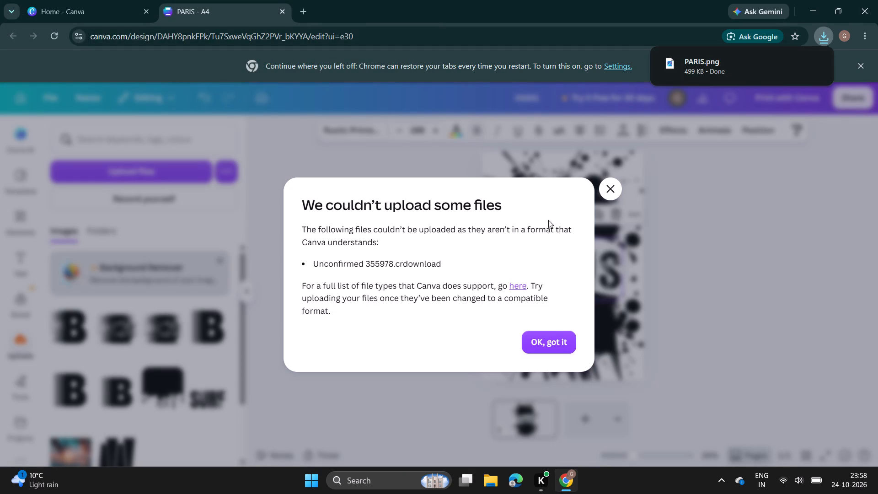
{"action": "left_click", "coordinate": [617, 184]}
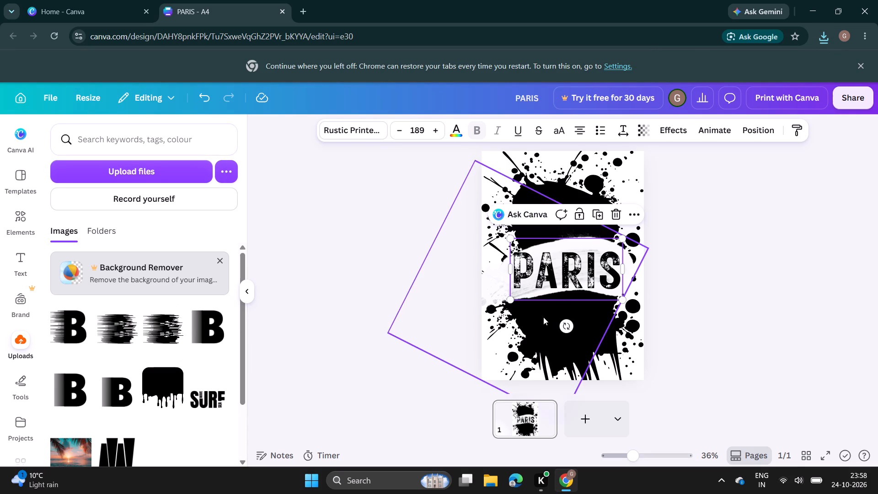
Add a blank second page to the design.
{"action": "scroll", "coordinate": [184, 344], "scroll_direction": "down", "scroll_amount": 3}
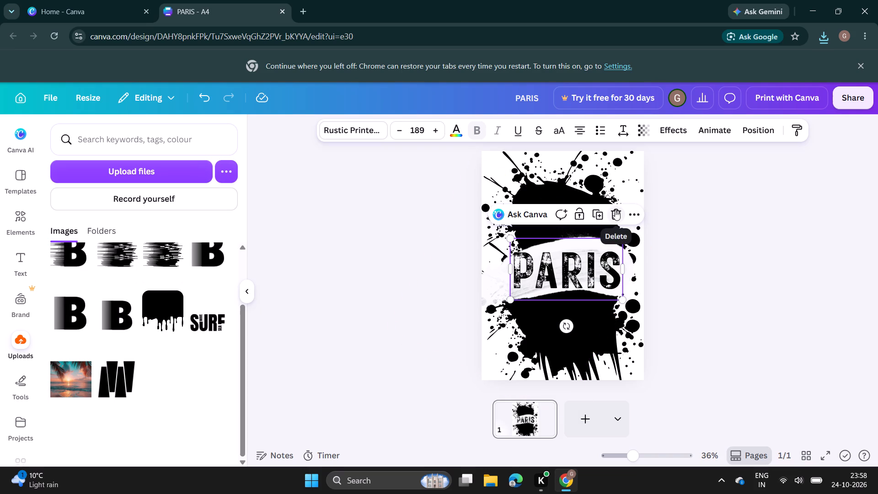
{"action": "left_click", "coordinate": [591, 420]}
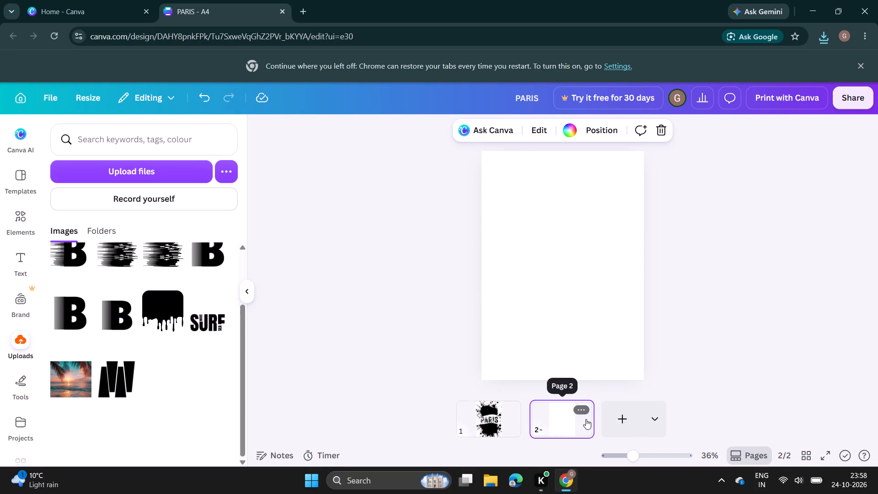
Upload the PARIS image from Downloads and place it on page 2.
{"action": "left_click", "coordinate": [133, 166]}
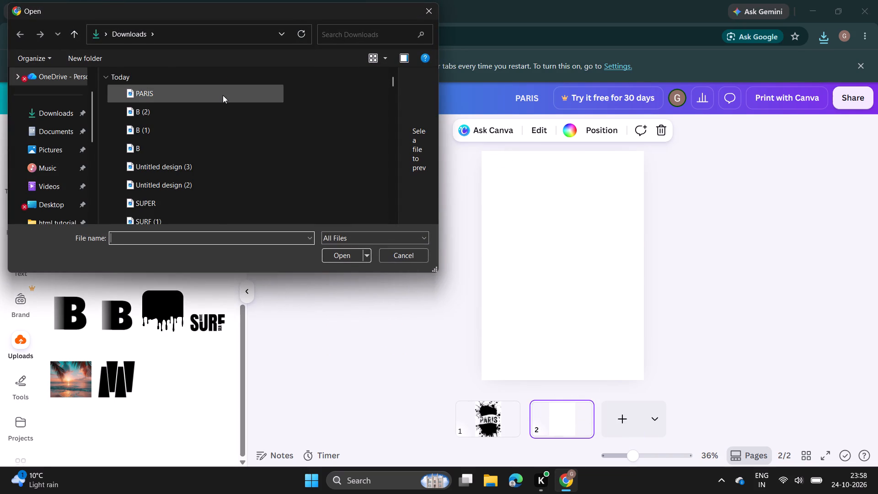
{"action": "left_click", "coordinate": [223, 95]}
{"action": "left_click", "coordinate": [349, 253]}
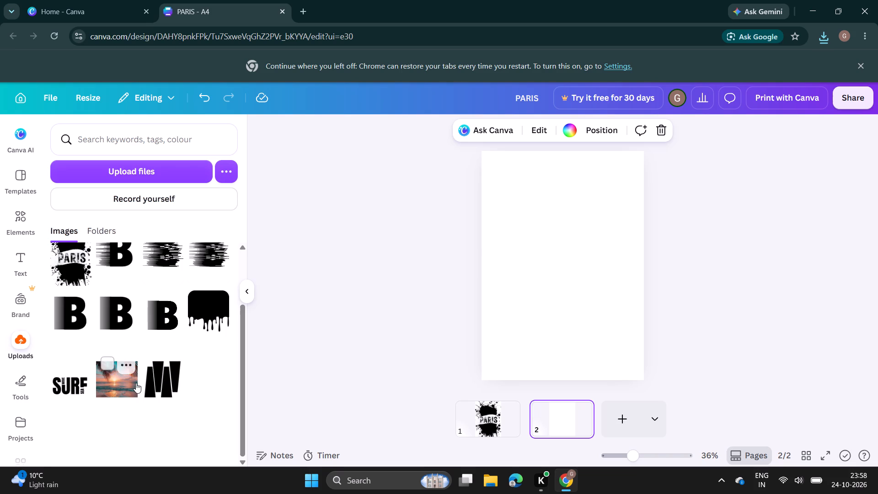
{"action": "left_click", "coordinate": [80, 263]}
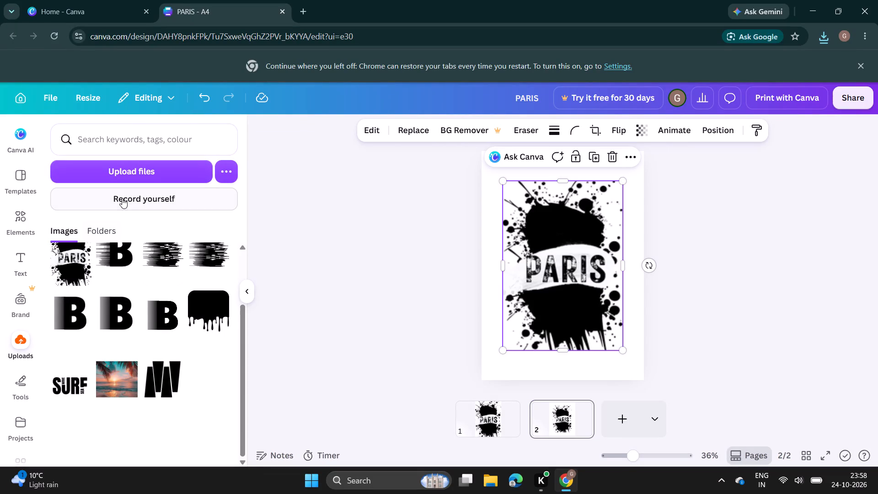
Search the elements for "PARIS" and add the Eiffel Tower photo with the blue cloudy sky to page 2.
{"action": "left_click", "coordinate": [13, 222]}
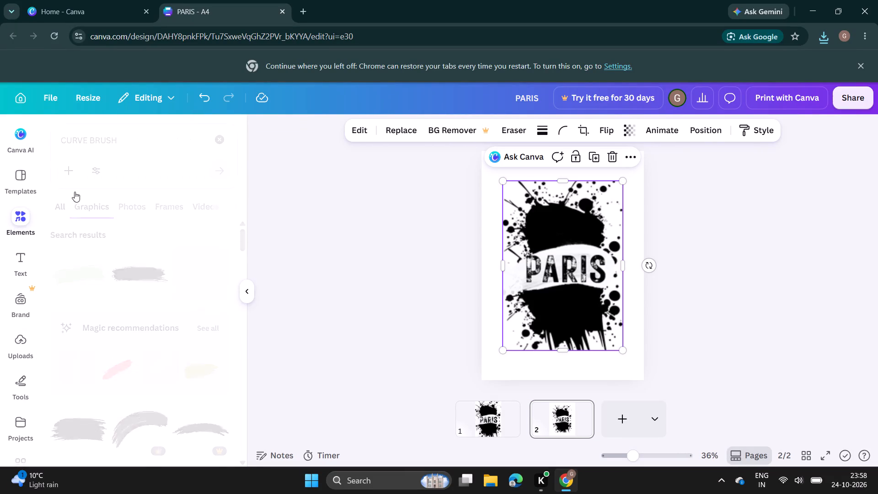
{"action": "left_click", "coordinate": [222, 140]}
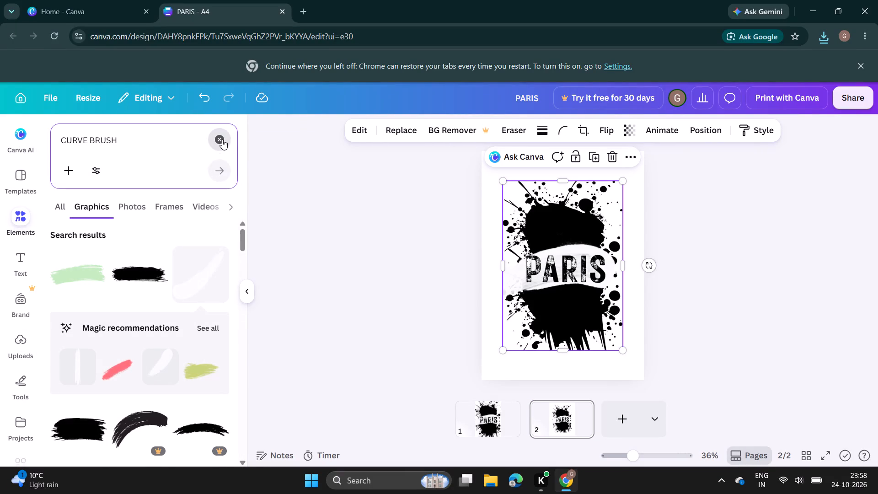
{"action": "type", "text": "PARIS"}
{"action": "key", "text": "Return"}
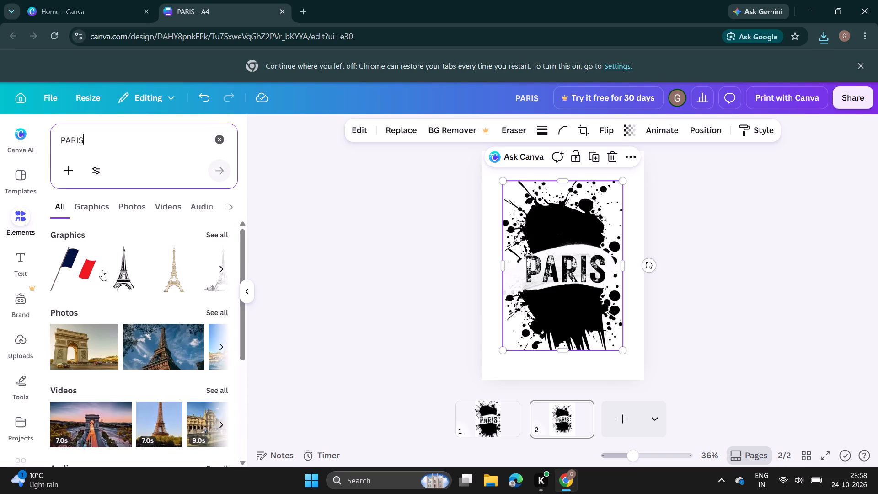
{"action": "left_click", "coordinate": [157, 347]}
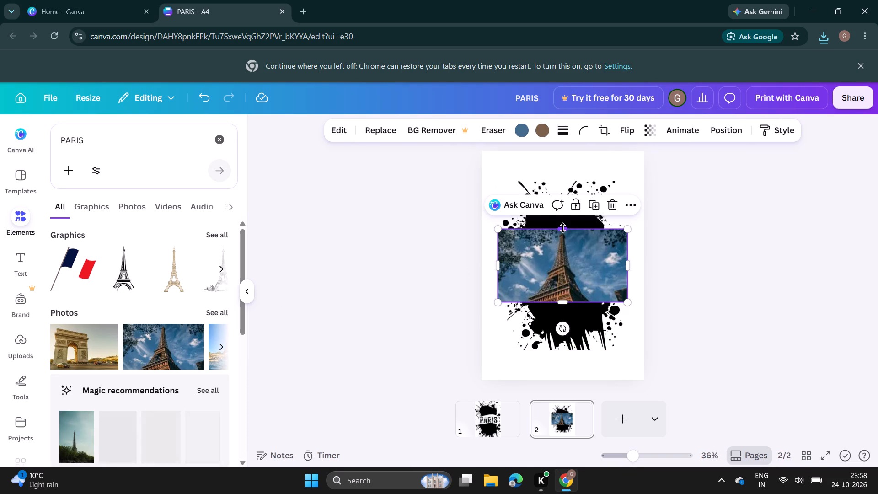
Extend the Eiffel Tower photo up to the page's top edge and down to just above its bottom edge, covering the PARIS image.
{"action": "left_click_drag", "start_coordinate": [563, 228], "coordinate": [563, 149]}
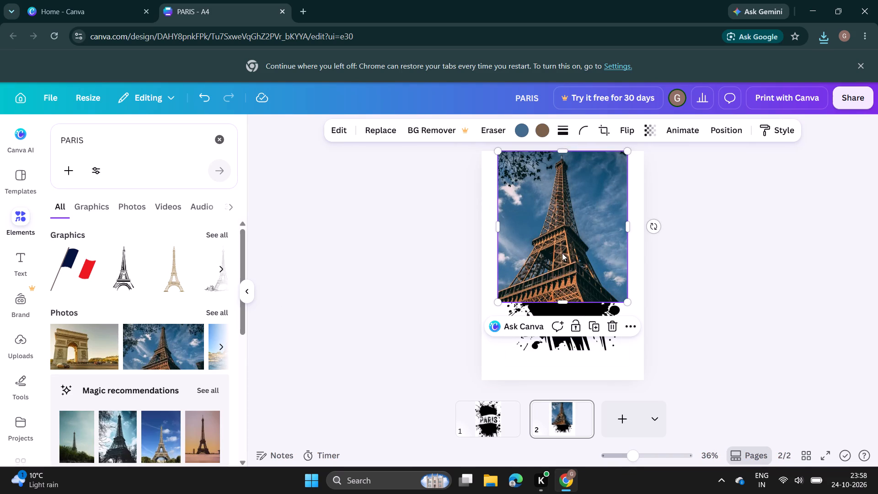
{"action": "left_click_drag", "start_coordinate": [562, 305], "coordinate": [564, 353]}
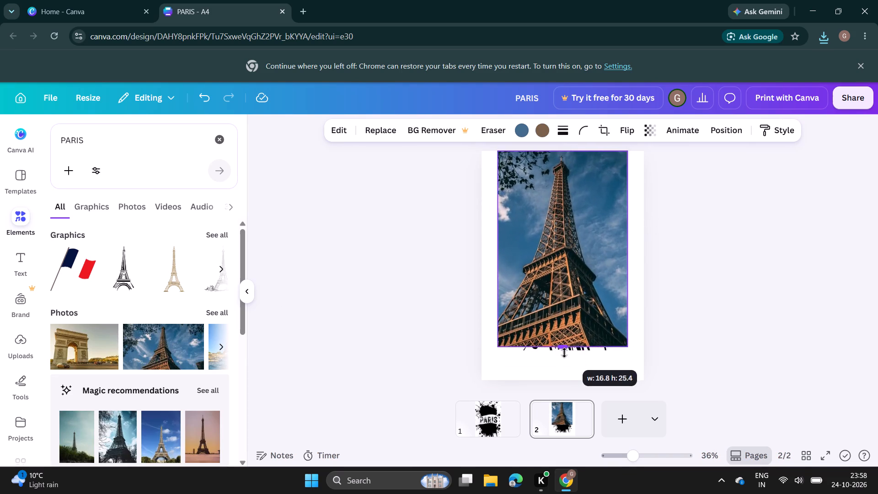
{"action": "left_click_drag", "start_coordinate": [564, 353], "coordinate": [568, 372]}
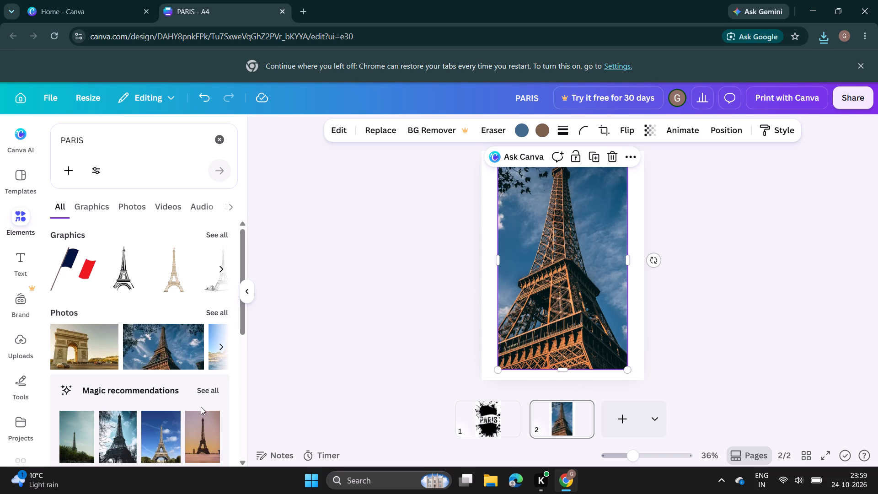
Open Blend Image, shift the Eiffel Tower photo toward the page's left edge and use the PARIS image as the bottom layer.
{"action": "scroll", "coordinate": [1, 437], "scroll_direction": "down", "scroll_amount": 6}
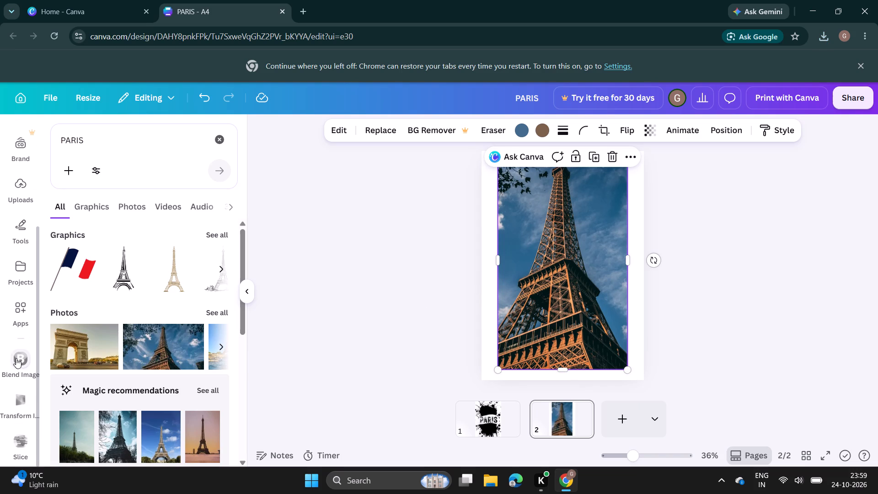
{"action": "left_click", "coordinate": [23, 359]}
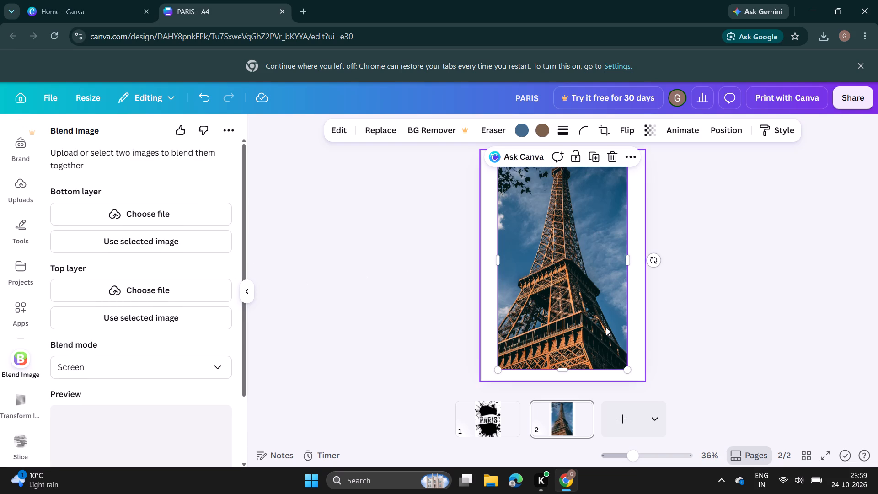
{"action": "left_click", "coordinate": [588, 325]}
{"action": "left_click", "coordinate": [143, 242]}
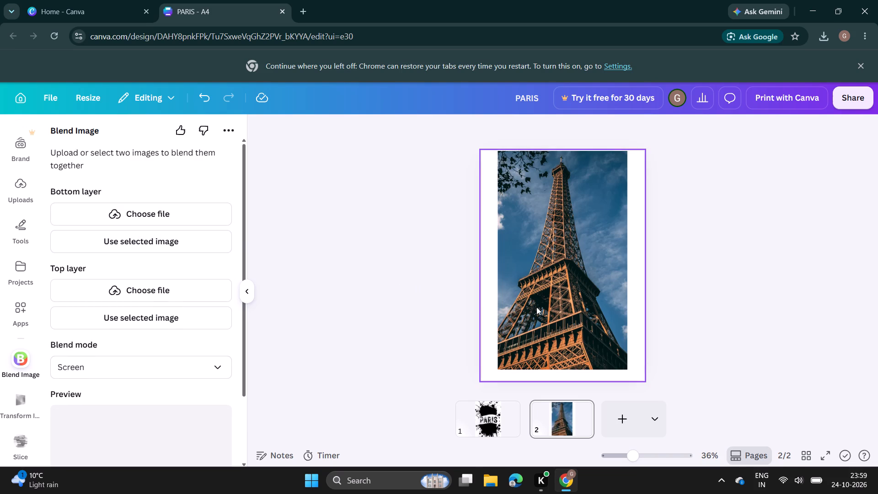
{"action": "left_click_drag", "start_coordinate": [536, 307], "coordinate": [491, 285]}
{"action": "left_click", "coordinate": [602, 317]}
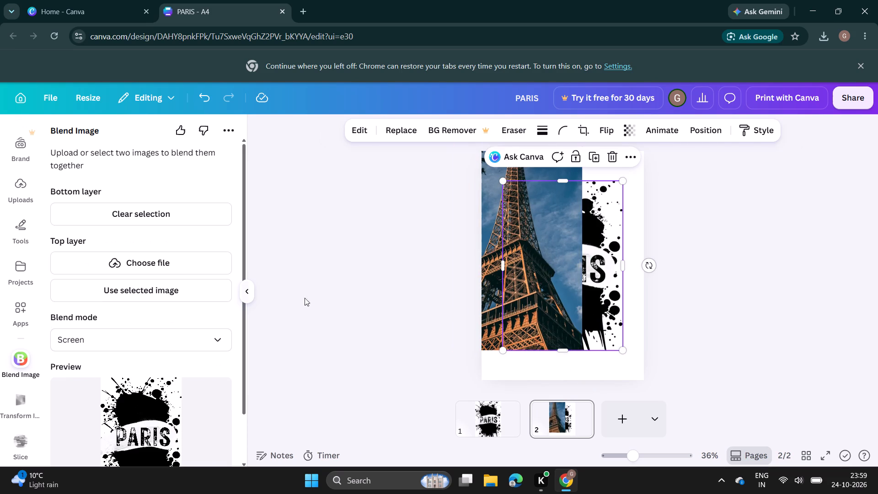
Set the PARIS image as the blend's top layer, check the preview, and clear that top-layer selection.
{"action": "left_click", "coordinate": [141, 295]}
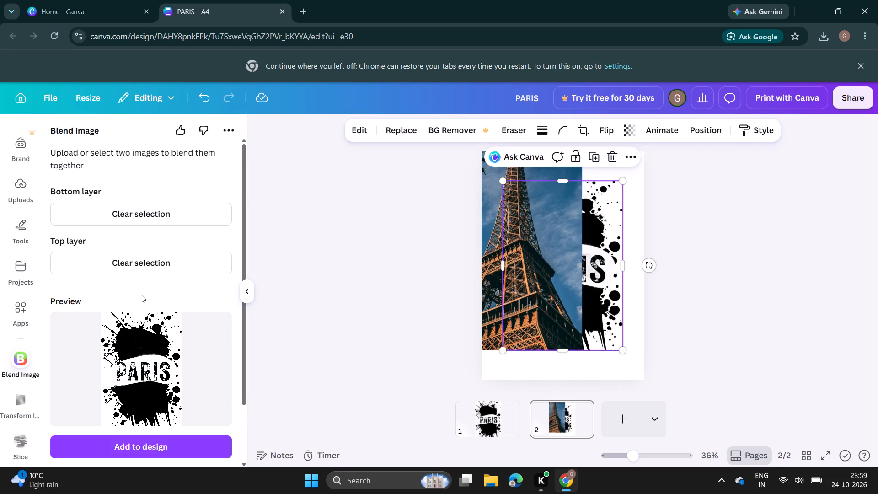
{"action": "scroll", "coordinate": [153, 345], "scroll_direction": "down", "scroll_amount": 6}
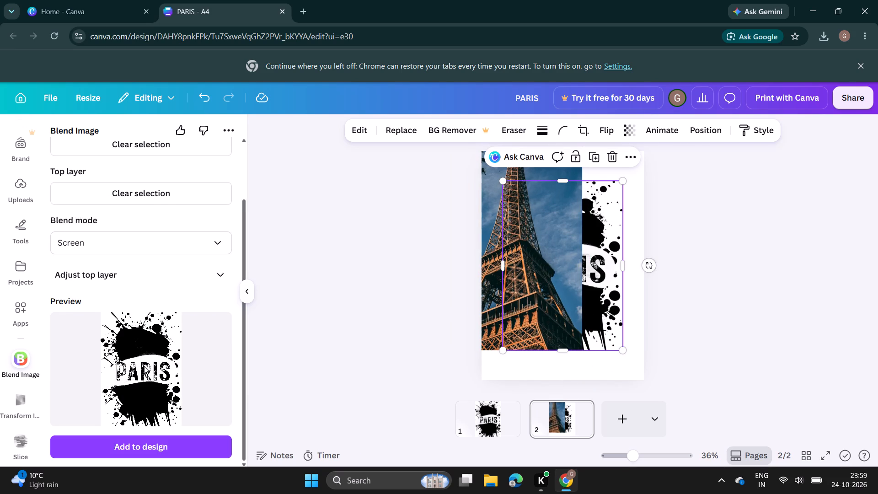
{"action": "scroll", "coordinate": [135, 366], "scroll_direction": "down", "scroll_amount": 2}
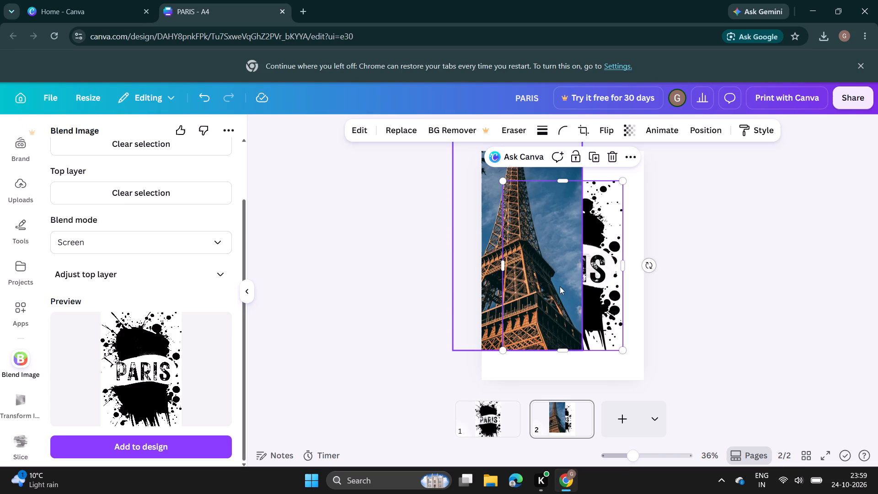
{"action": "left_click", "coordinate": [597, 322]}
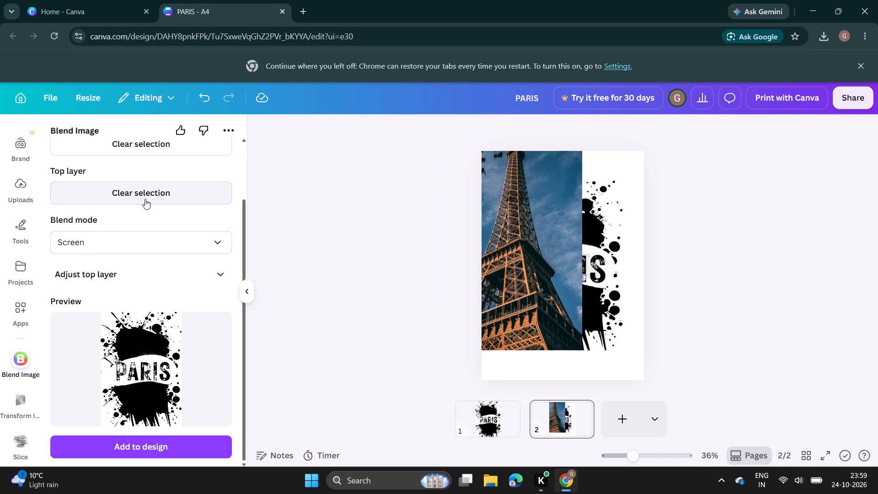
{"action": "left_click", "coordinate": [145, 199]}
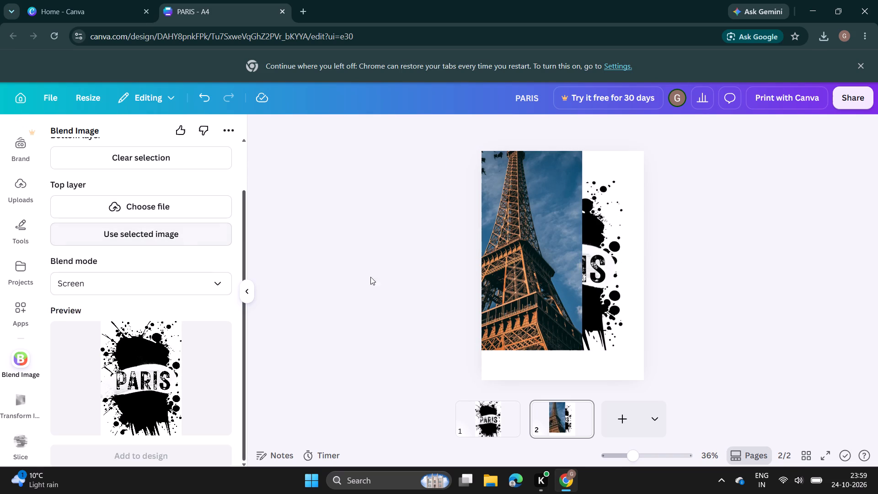
Set the PARIS splatter image as the top layer of the blend.
{"action": "left_click", "coordinate": [596, 307]}
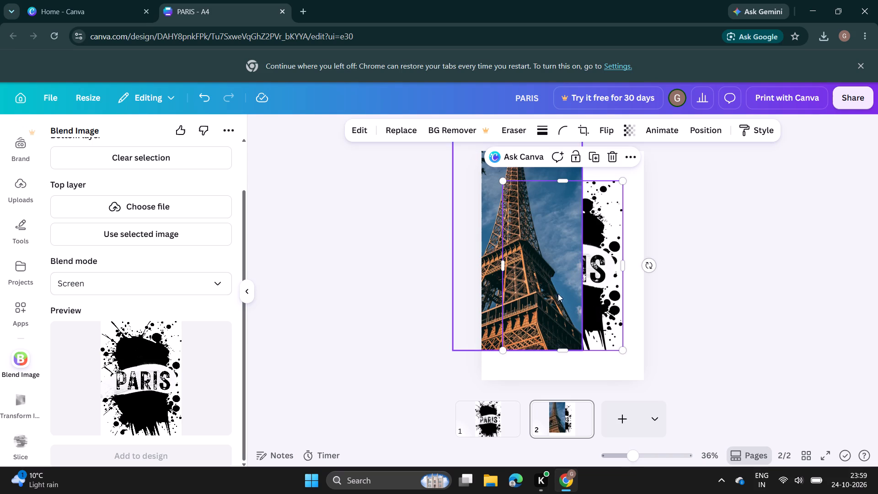
{"action": "left_click", "coordinate": [131, 239]}
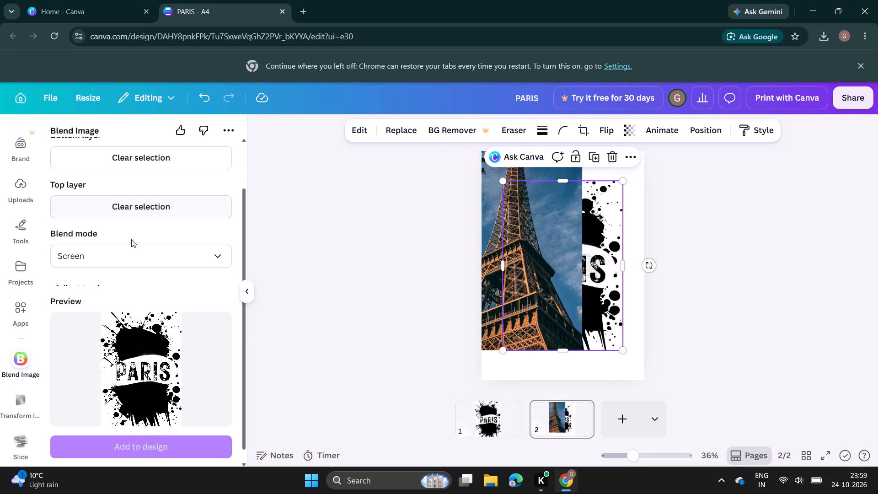
Replace the blend's bottom layer with the Eiffel Tower photo and add the blended image to page 2.
{"action": "left_click", "coordinate": [142, 156]}
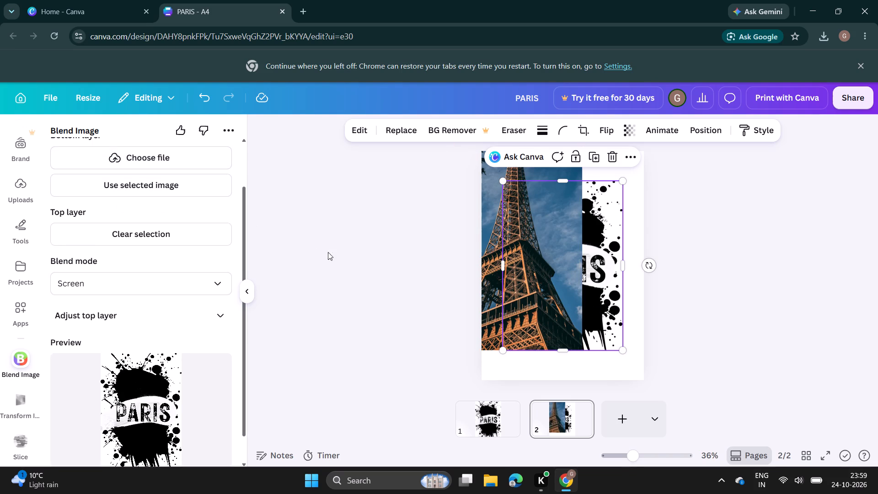
{"action": "left_click", "coordinate": [504, 303]}
{"action": "left_click", "coordinate": [490, 286]}
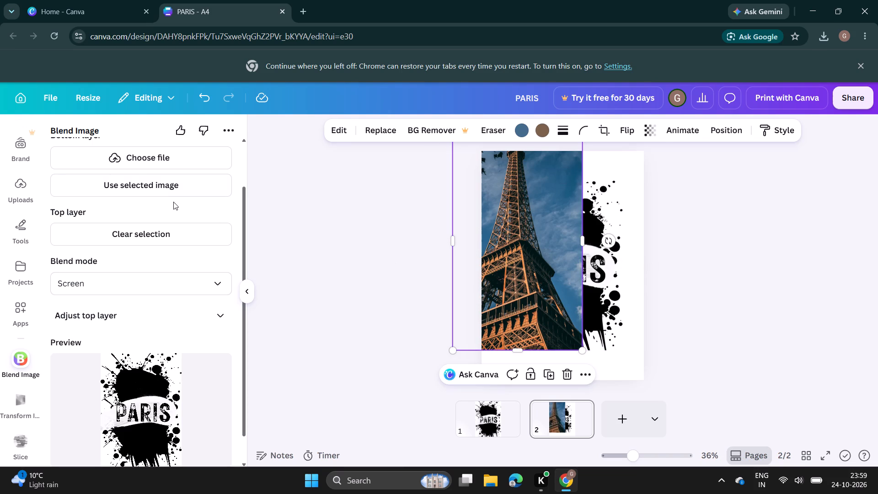
{"action": "left_click", "coordinate": [132, 185]}
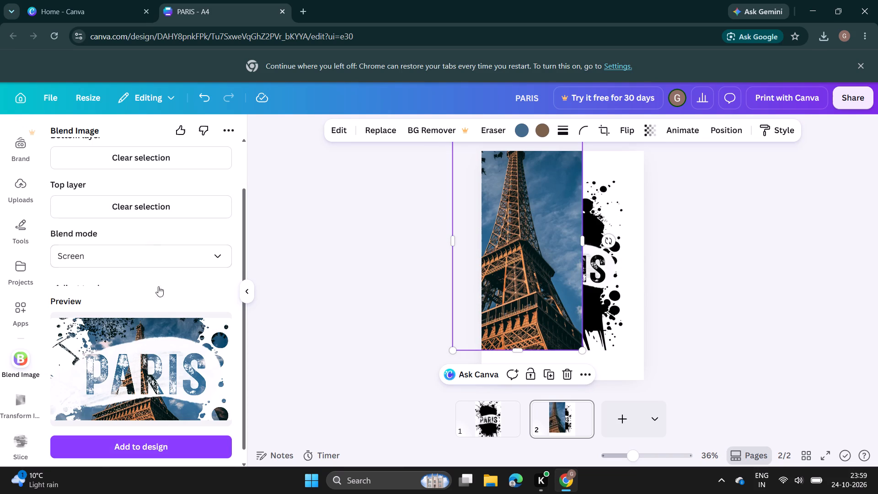
{"action": "left_click", "coordinate": [134, 445]}
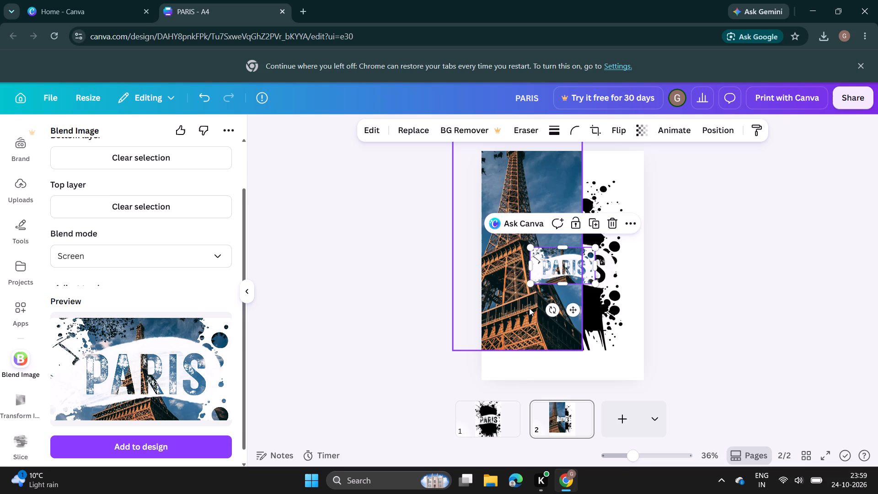
Move the original Eiffel Tower photo aside from the blended image and delete it from page 2.
{"action": "left_click_drag", "start_coordinate": [529, 308], "coordinate": [466, 353]}
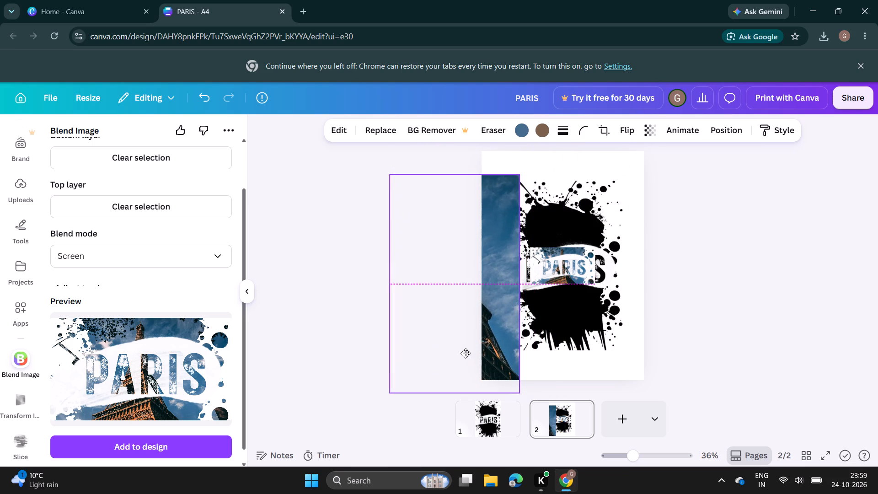
{"action": "left_click_drag", "start_coordinate": [466, 353], "coordinate": [544, 354]}
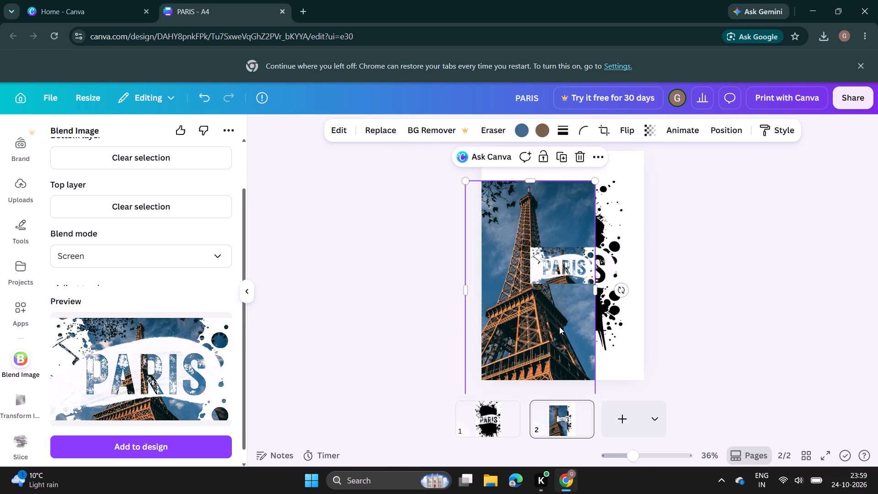
{"action": "left_click_drag", "start_coordinate": [559, 326], "coordinate": [518, 416]}
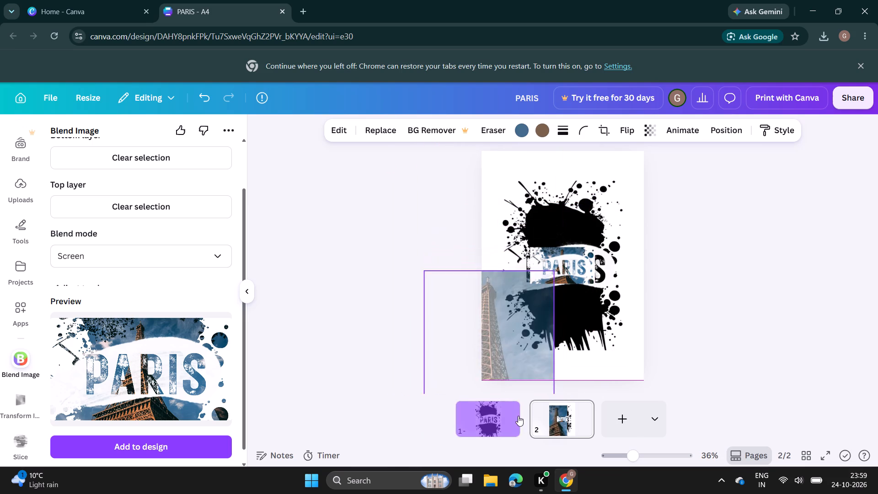
{"action": "left_click_drag", "start_coordinate": [518, 416], "coordinate": [694, 298]}
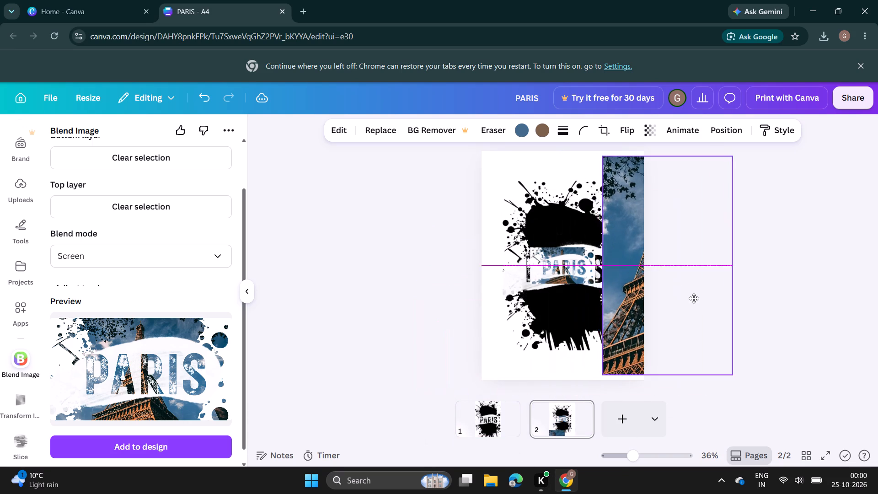
{"action": "left_click_drag", "start_coordinate": [694, 298], "coordinate": [671, 290]}
{"action": "left_click", "coordinate": [695, 157]}
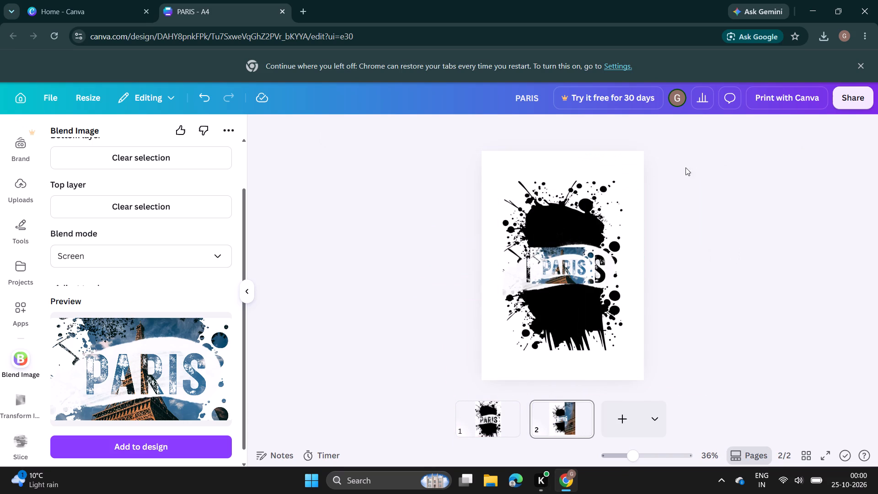
Move the black-and-white PARIS splatter image away from the page's centre and delete it from page 2.
{"action": "left_click", "coordinate": [585, 215]}
{"action": "left_click_drag", "start_coordinate": [577, 230], "coordinate": [634, 203]}
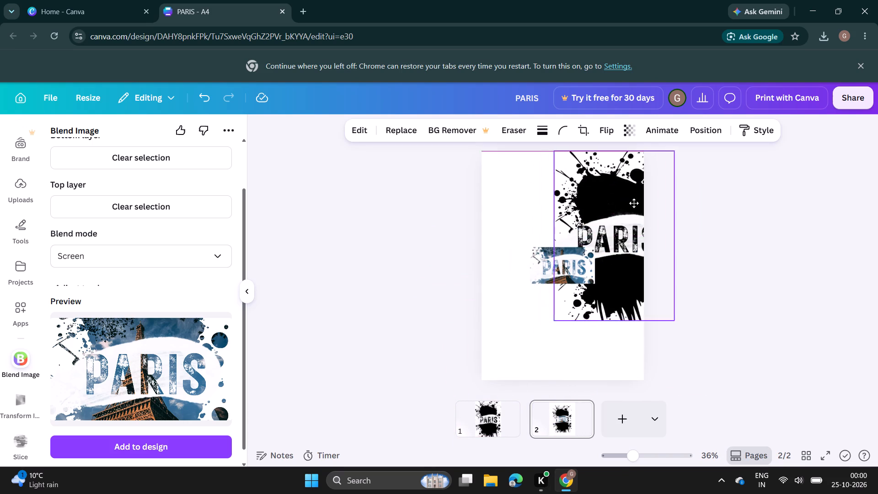
{"action": "left_click_drag", "start_coordinate": [634, 203], "coordinate": [603, 297]}
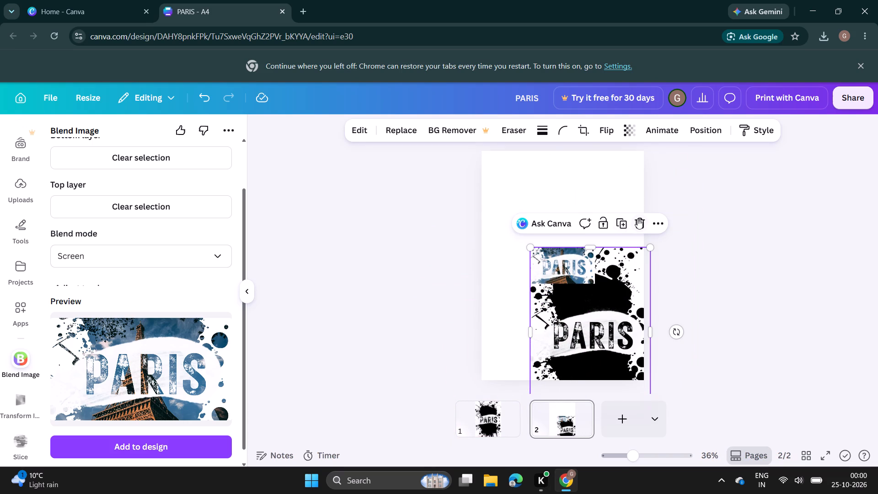
{"action": "left_click", "coordinate": [639, 220]}
Extend the top edge of the blended PARIS image on page 2 slightly upward.
{"action": "left_click", "coordinate": [557, 268]}
{"action": "left_click_drag", "start_coordinate": [564, 246], "coordinate": [576, 157]}
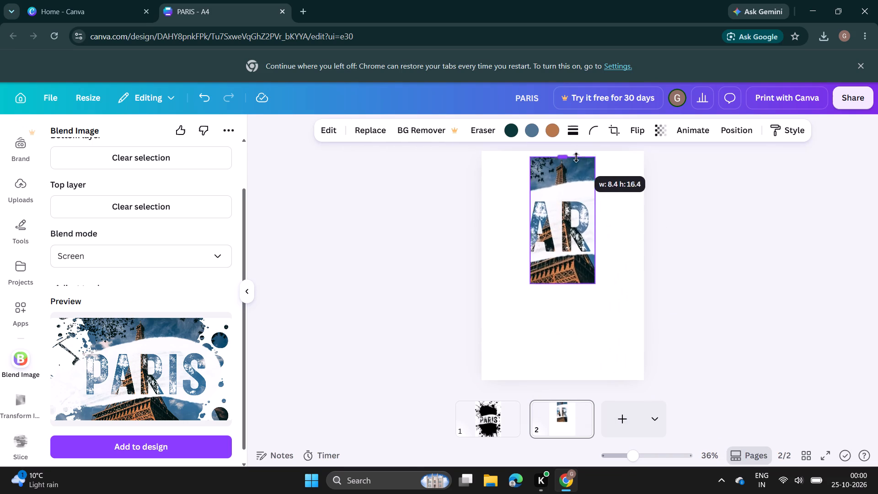
{"action": "left_click_drag", "start_coordinate": [576, 157], "coordinate": [574, 219]}
Clear page 1 by deleting the PARIS text, the white brush stroke and both black ink splatters.
{"action": "left_click", "coordinate": [501, 420]}
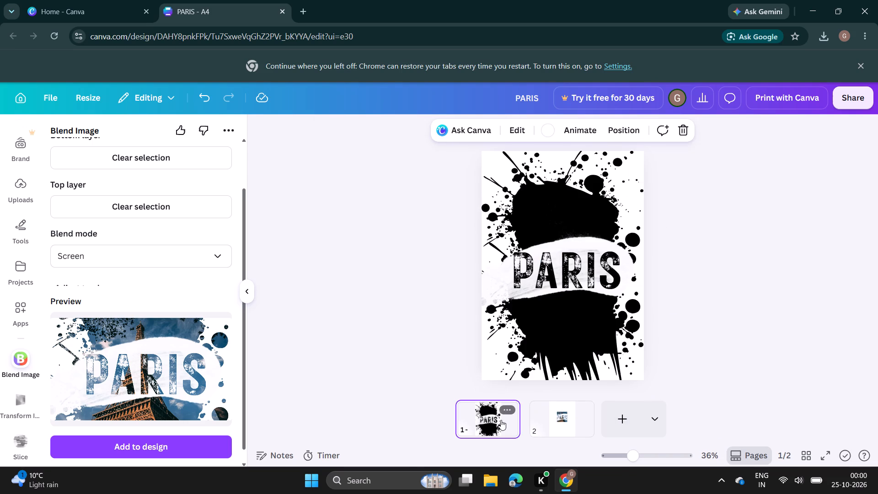
{"action": "right_click", "coordinate": [551, 262]}
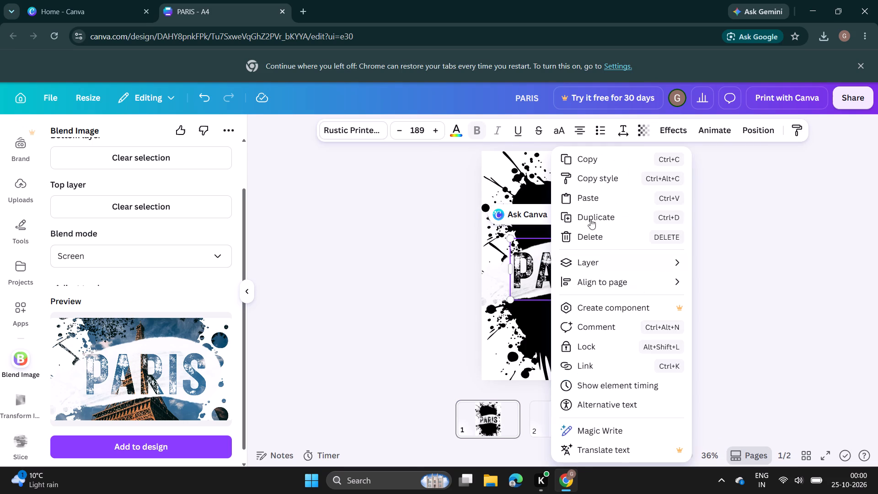
{"action": "left_click", "coordinate": [543, 286]}
{"action": "left_click", "coordinate": [611, 219]}
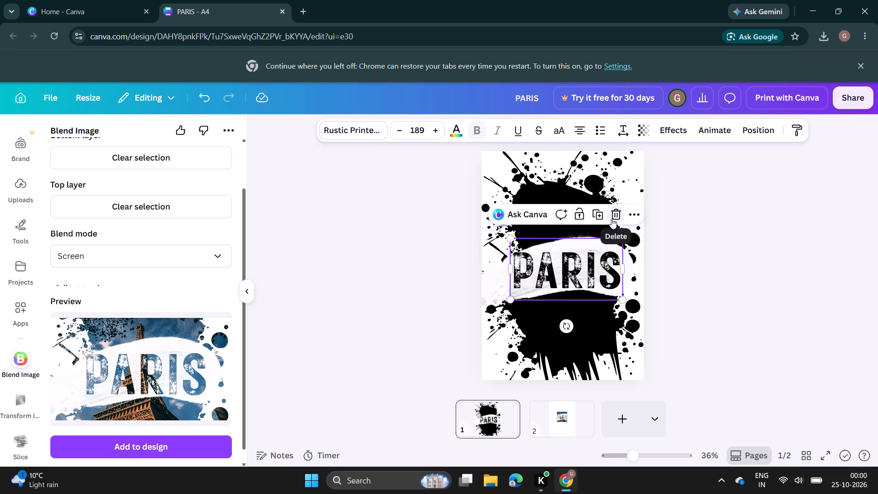
{"action": "left_click", "coordinate": [590, 198]}
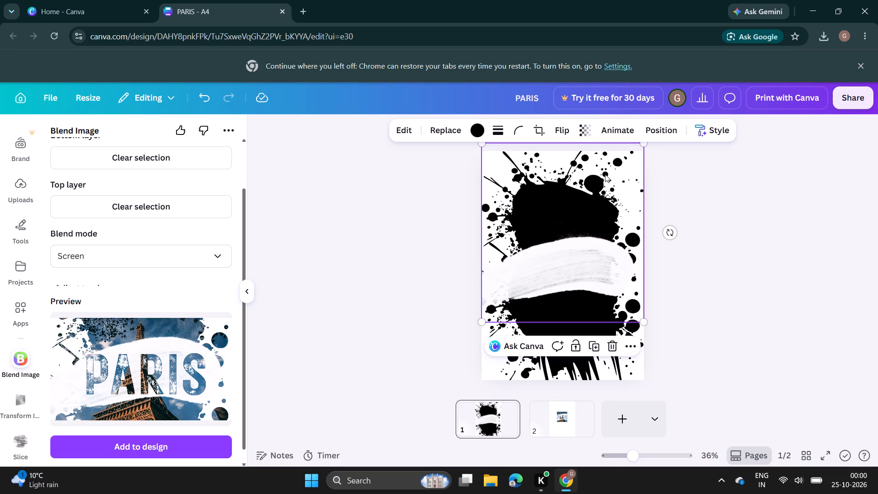
{"action": "left_click", "coordinate": [614, 349]}
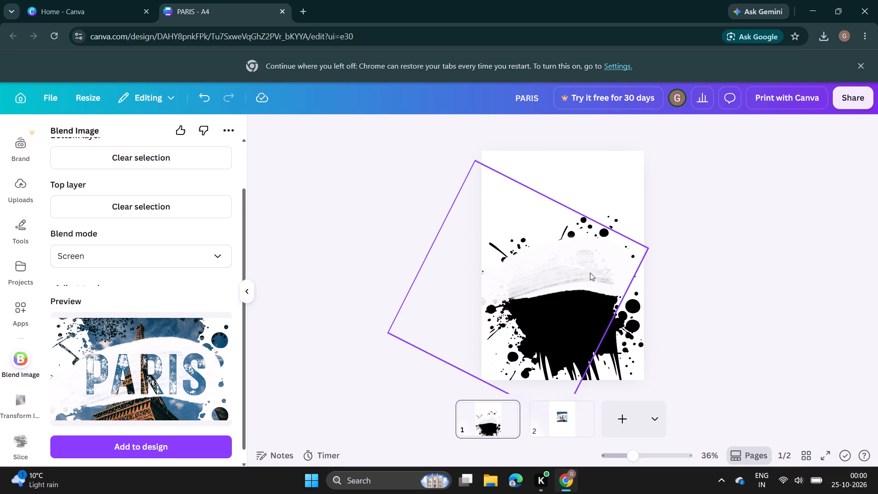
{"action": "left_click", "coordinate": [589, 267]}
{"action": "left_click", "coordinate": [569, 266]}
{"action": "left_click", "coordinate": [562, 296]}
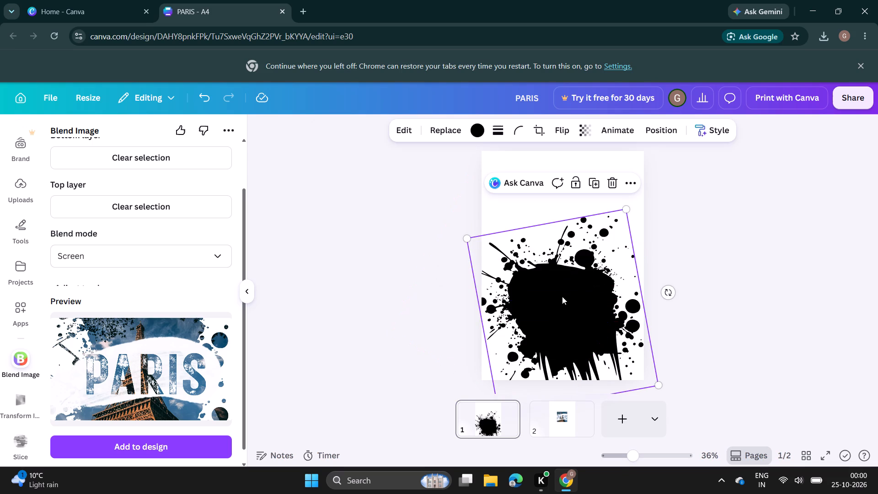
{"action": "left_click", "coordinate": [611, 180]}
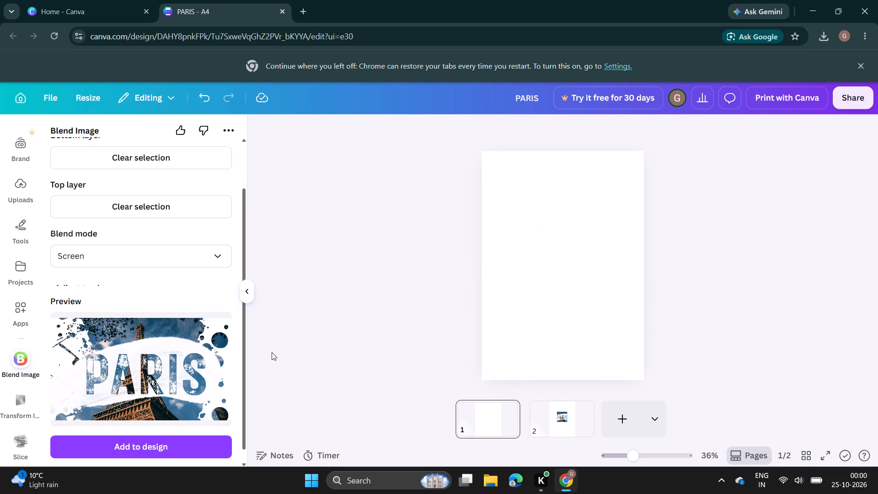
Add the Screen-blended PARIS and Eiffel Tower image to the empty page 1.
{"action": "scroll", "coordinate": [159, 391], "scroll_direction": "down", "scroll_amount": 4}
{"action": "scroll", "coordinate": [159, 391], "scroll_direction": "up", "scroll_amount": 3}
{"action": "scroll", "coordinate": [144, 395], "scroll_direction": "down", "scroll_amount": 2}
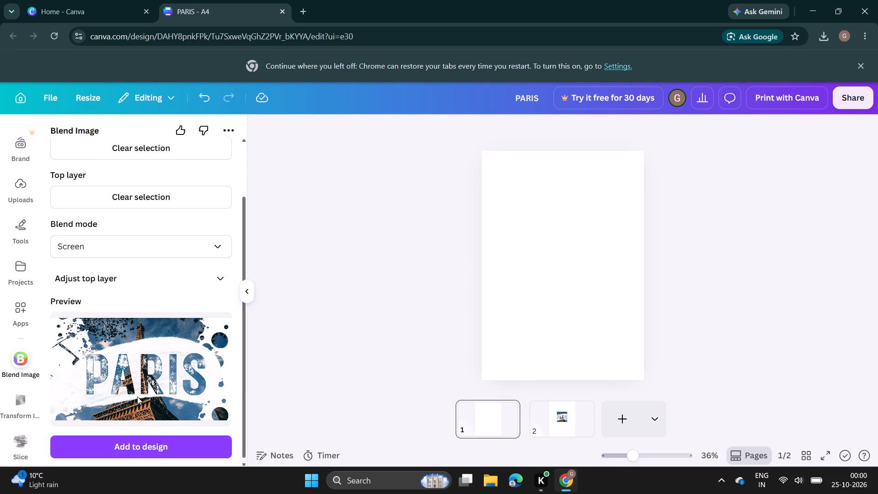
{"action": "left_click", "coordinate": [137, 445]}
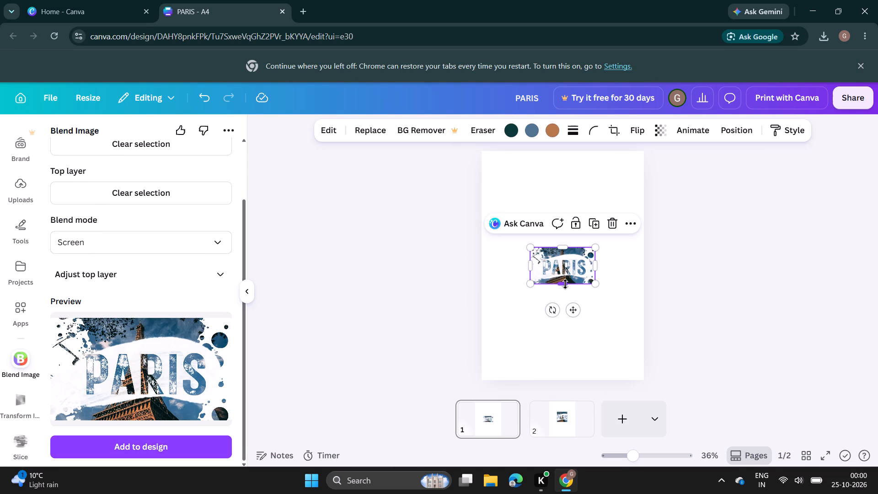
Extend the blended image's bottom edge slightly and widen it on both sides to span page 1's full width.
{"action": "left_click_drag", "start_coordinate": [565, 284], "coordinate": [540, 272]}
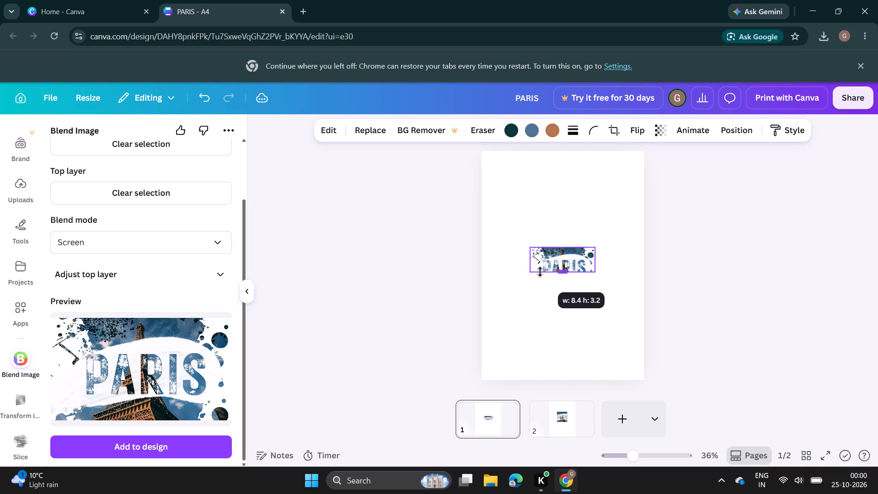
{"action": "left_click_drag", "start_coordinate": [540, 272], "coordinate": [536, 288]}
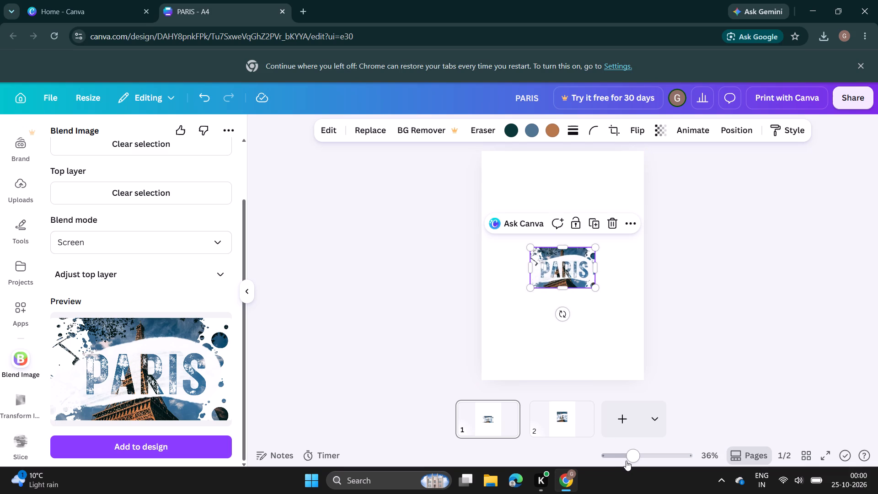
{"action": "left_click_drag", "start_coordinate": [626, 461], "coordinate": [660, 467]}
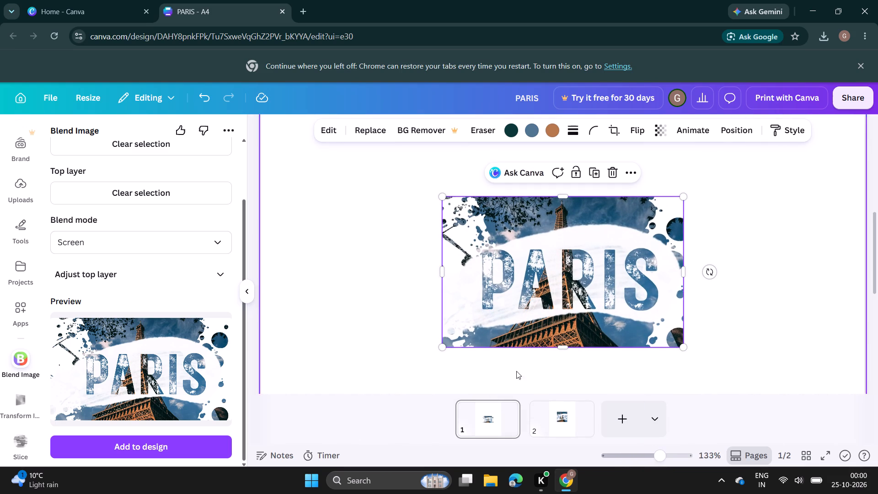
{"action": "left_click_drag", "start_coordinate": [444, 269], "coordinate": [289, 256]}
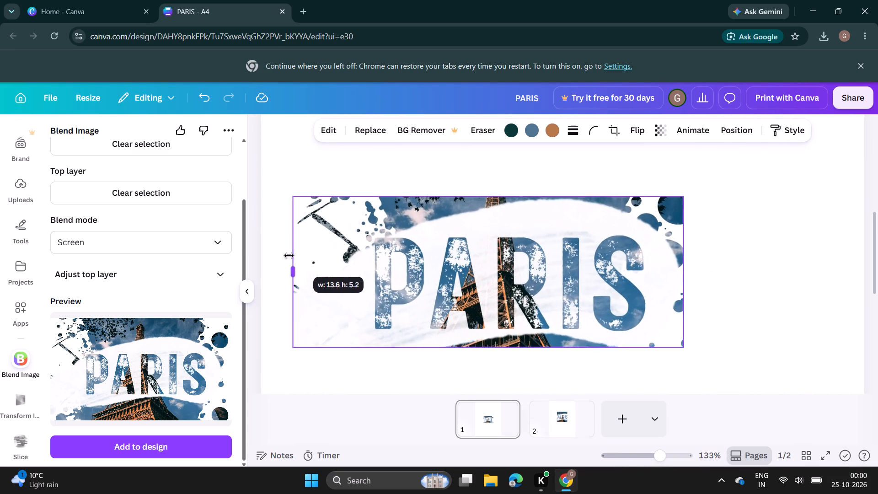
{"action": "left_click_drag", "start_coordinate": [289, 256], "coordinate": [265, 250]}
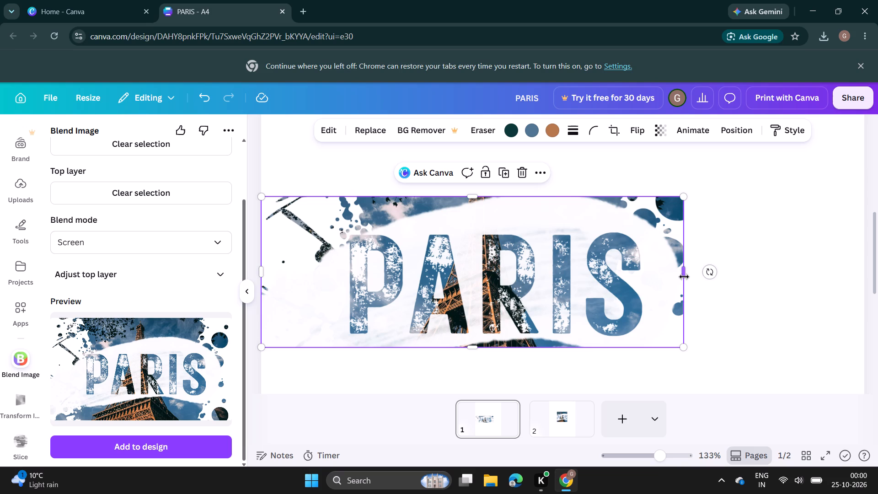
{"action": "left_click_drag", "start_coordinate": [684, 277], "coordinate": [866, 318]}
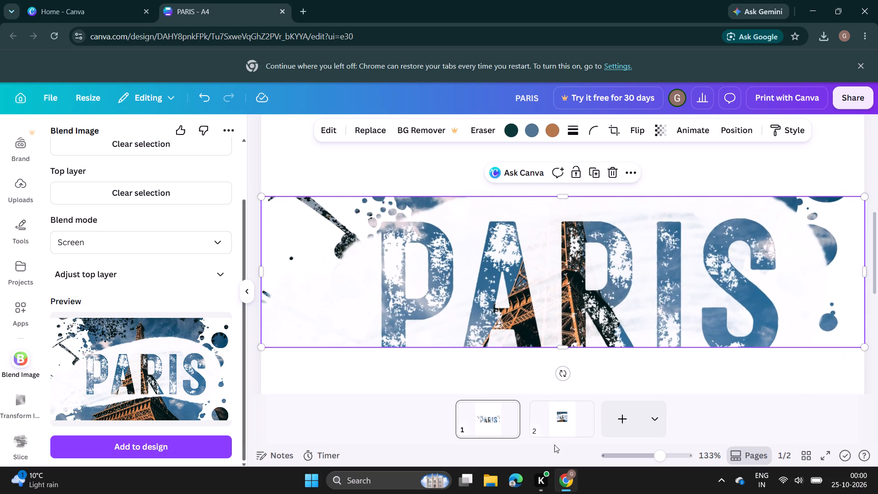